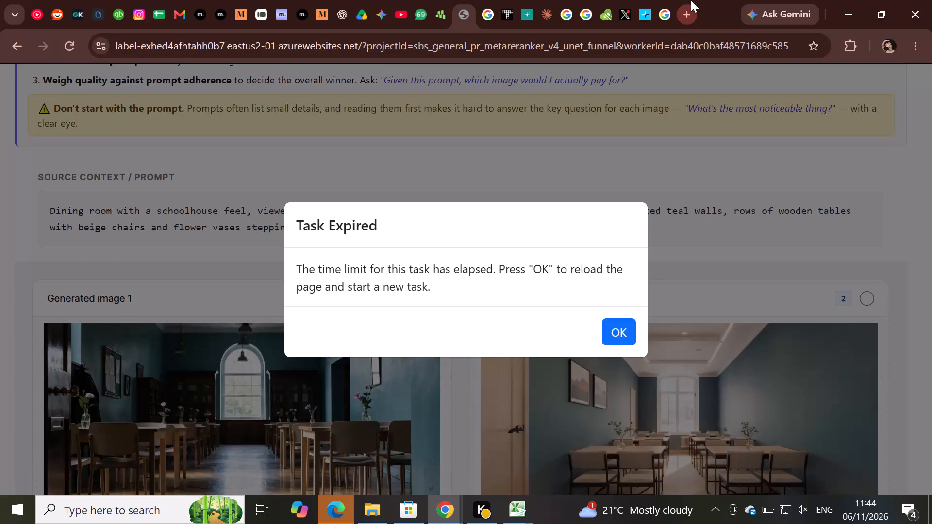
Bring up the open Afyangu website in the browser.
click(646, 15)
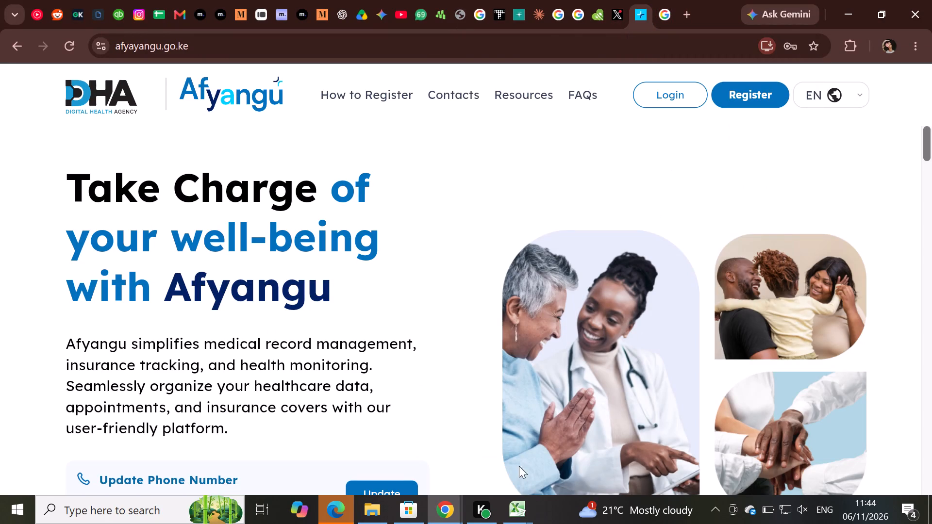
Switch to the WITHHOLDING RENT workbook in Excel and review the quarterly payments and no-withholding rent sections of the 11.2026 sheet.
click(513, 515)
click(441, 442)
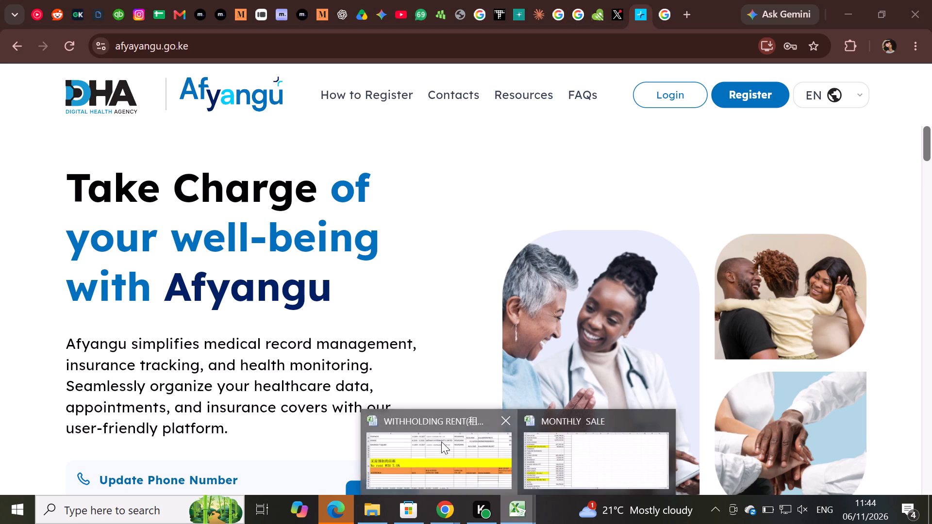
scroll(420, 261, down, 1)
scroll(445, 318, down, 1)
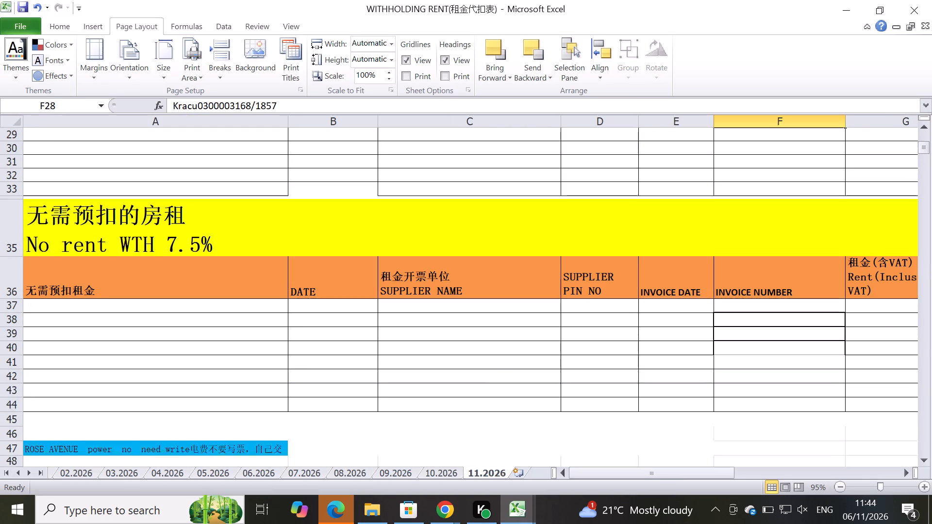
scroll(445, 318, down, 1)
scroll(446, 315, right, 5)
scroll(475, 330, up, 6)
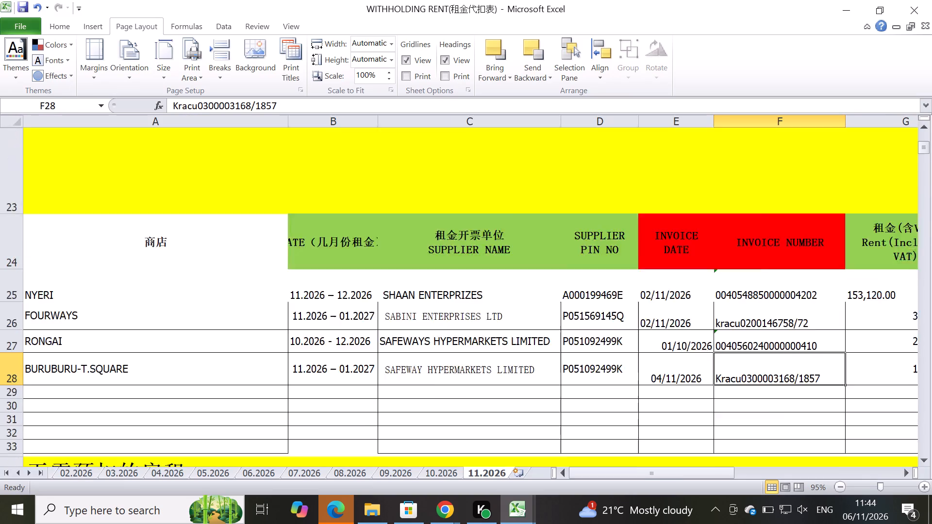
scroll(434, 290, up, 1)
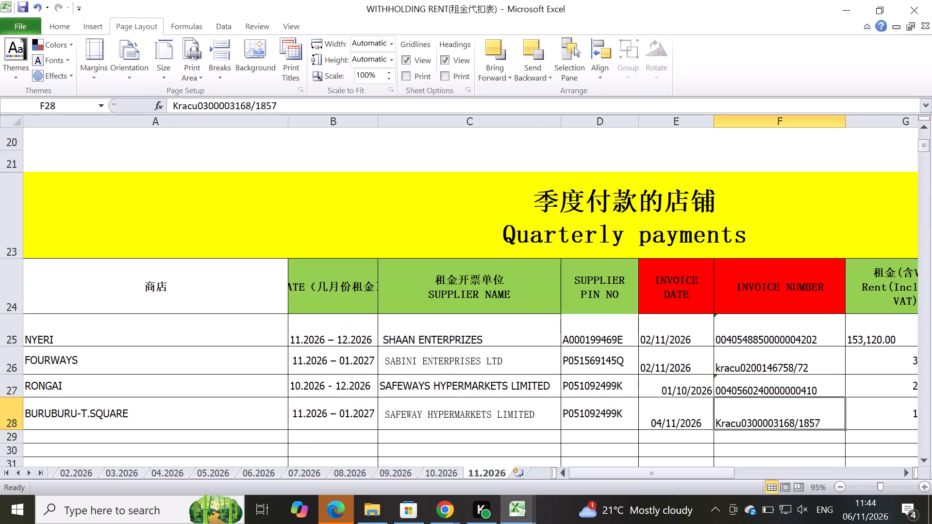
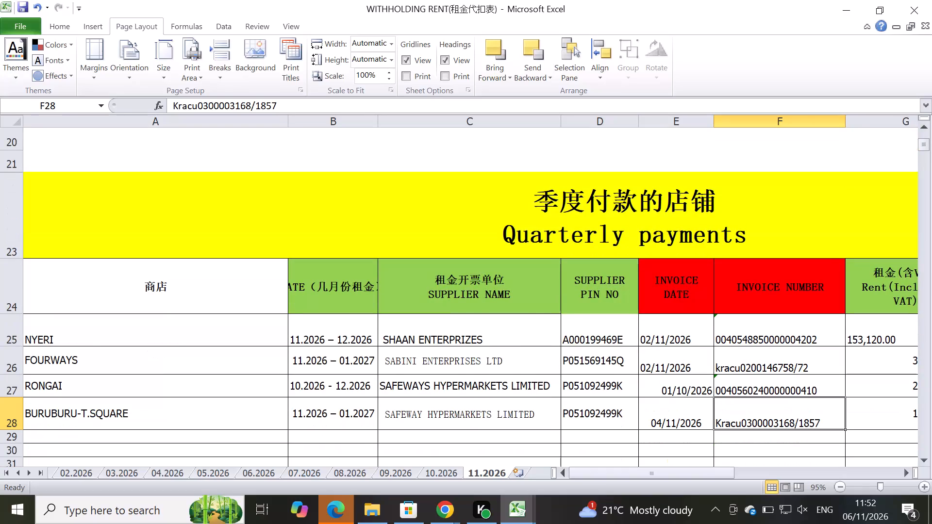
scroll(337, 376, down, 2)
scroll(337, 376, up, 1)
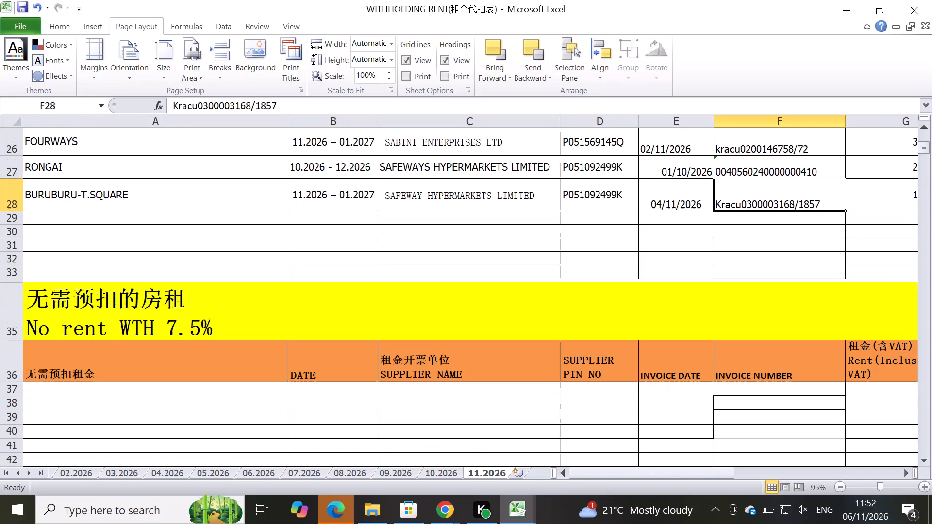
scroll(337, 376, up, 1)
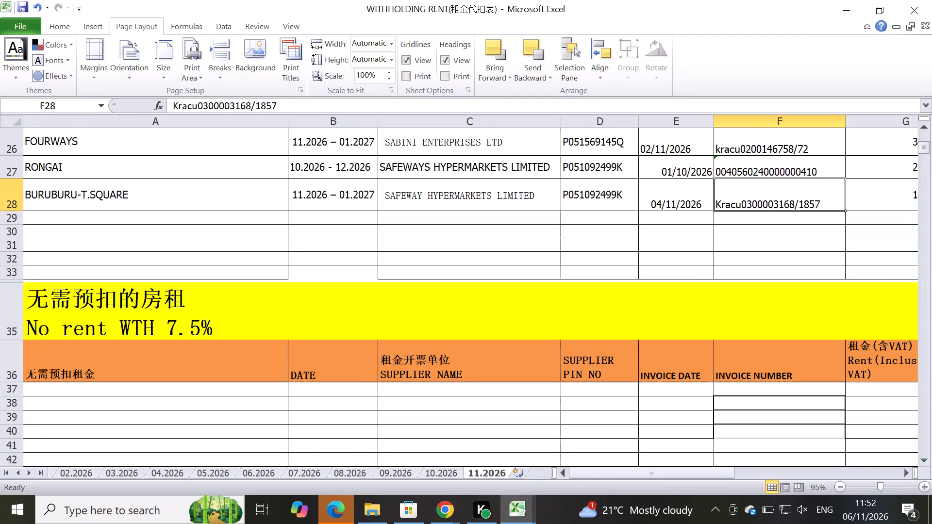
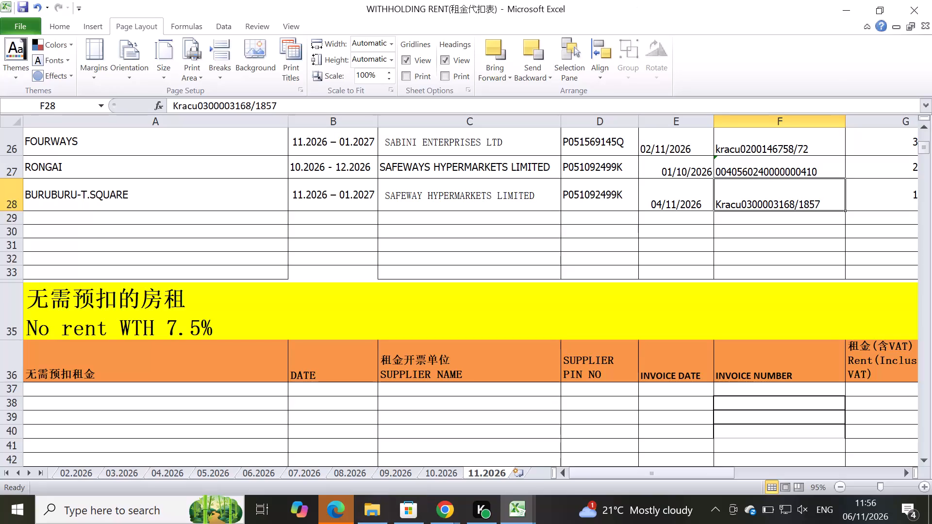
Examine the empty rows of the No rent WTH 7.5% section on the 11.2026 sheet.
scroll(421, 313, down, 1)
scroll(422, 310, up, 1)
click(420, 245)
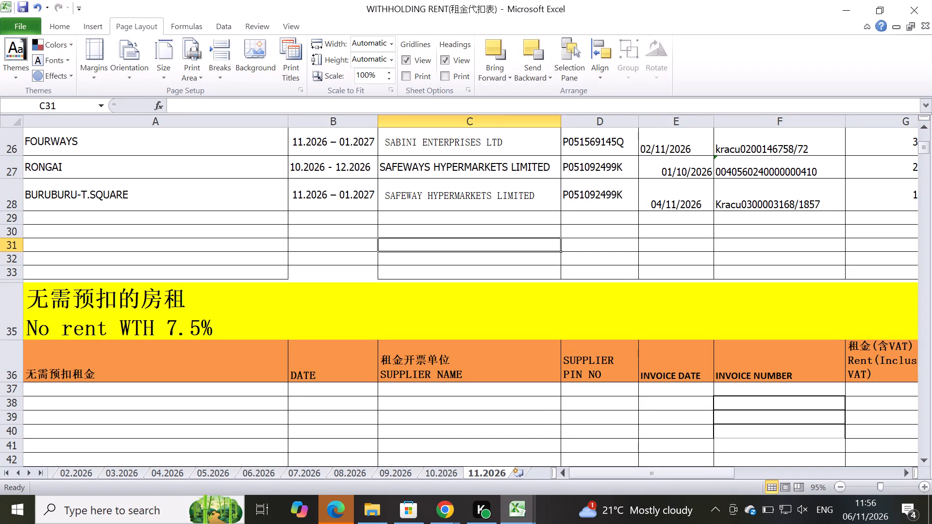
click(258, 403)
click(176, 420)
click(137, 437)
click(104, 418)
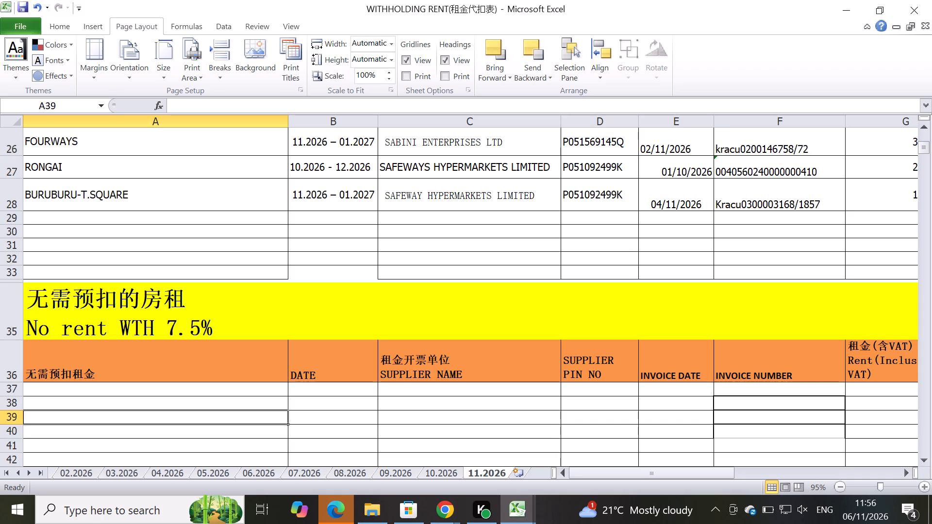
click(101, 388)
click(91, 401)
click(88, 429)
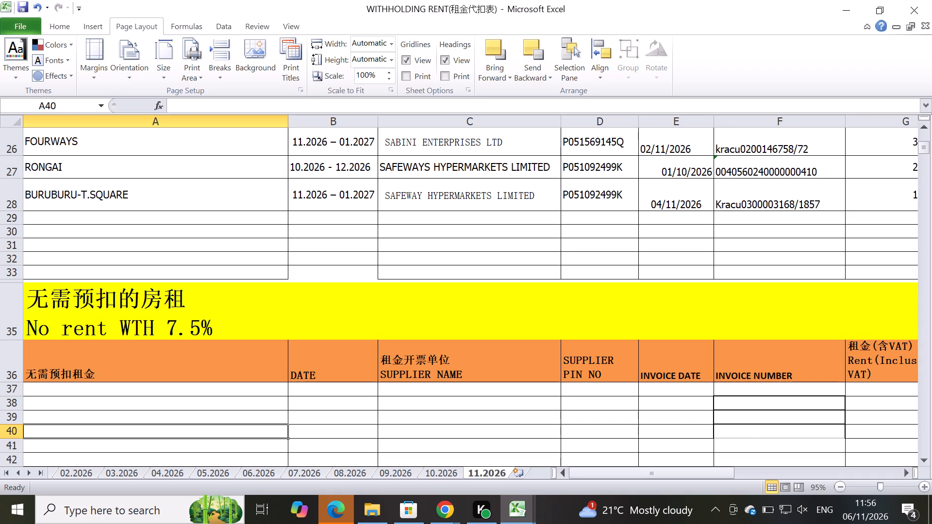
Review the shop entries in the Quarterly payments section of the 11.2026 sheet, including Rongai and Fourways.
click(113, 263)
click(116, 244)
click(117, 224)
click(118, 207)
click(125, 193)
click(130, 168)
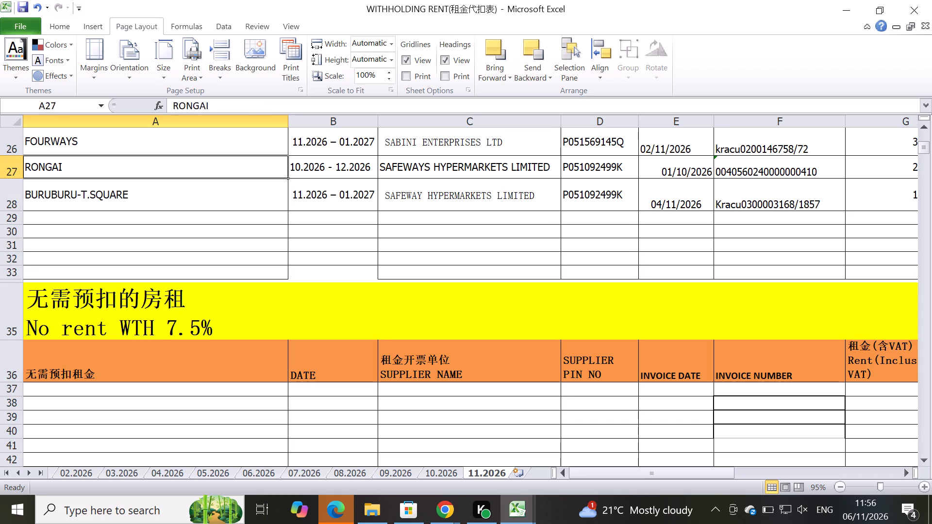
click(134, 148)
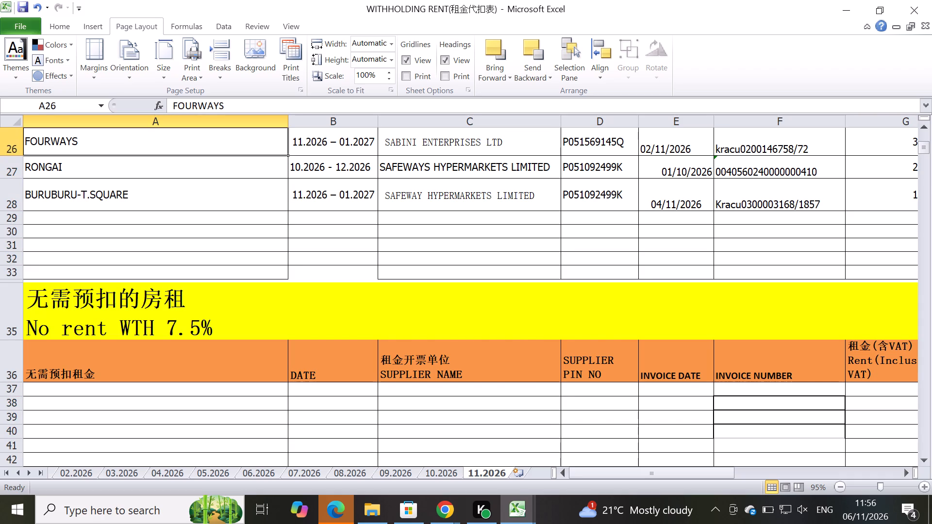
scroll(135, 339, up, 1)
scroll(198, 271, up, 1)
scroll(199, 282, down, 3)
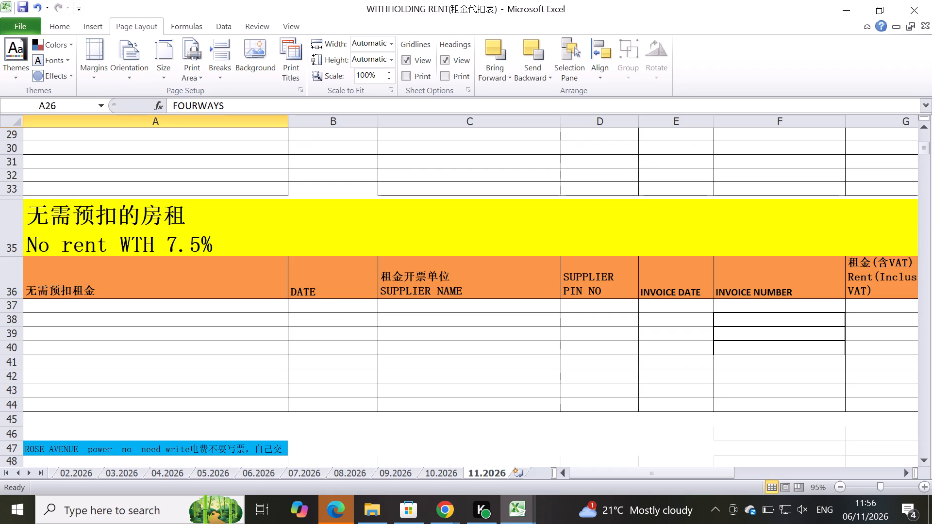
scroll(196, 297, up, 2)
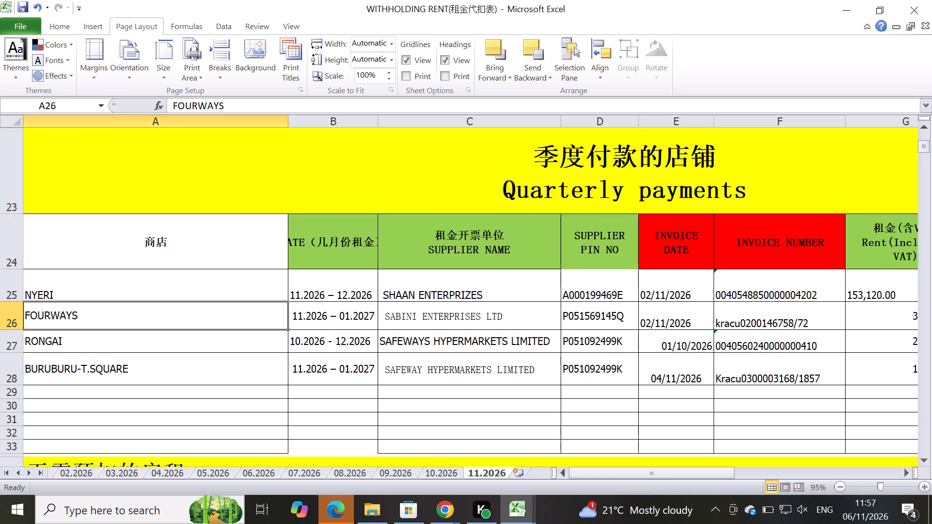
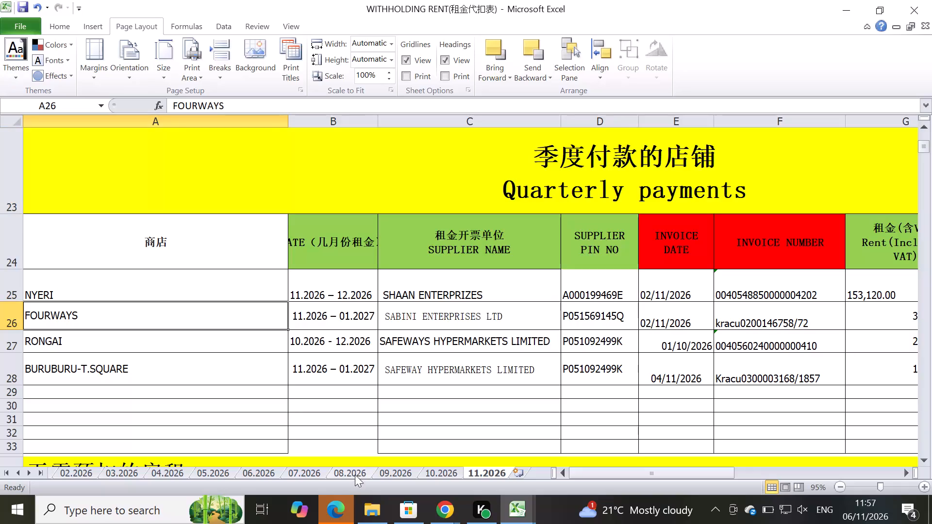
Fill the Kisumu Mega Plaza invoice date with 02/11/2026 by extending the date series from the Nyali row above.
drag(656, 472, 617, 470)
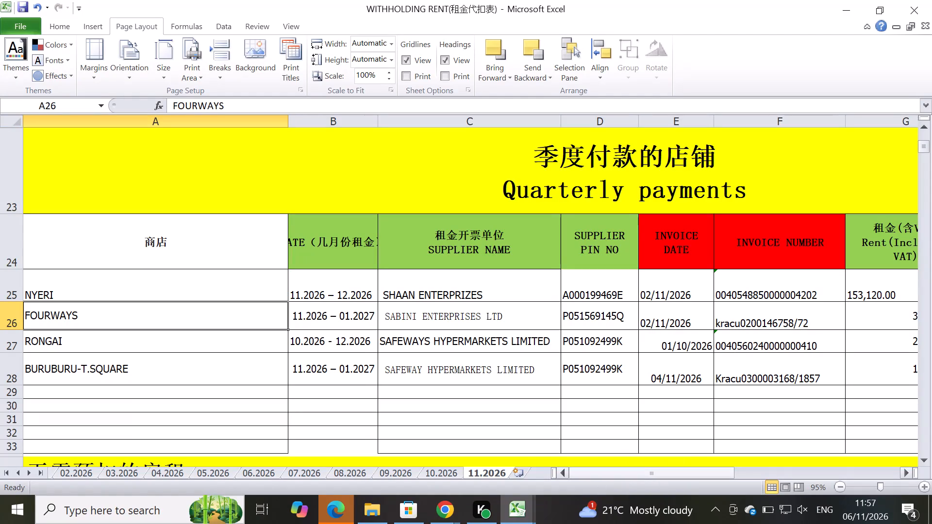
drag(926, 147, 927, 132)
scroll(216, 336, down, 2)
scroll(179, 287, up, 2)
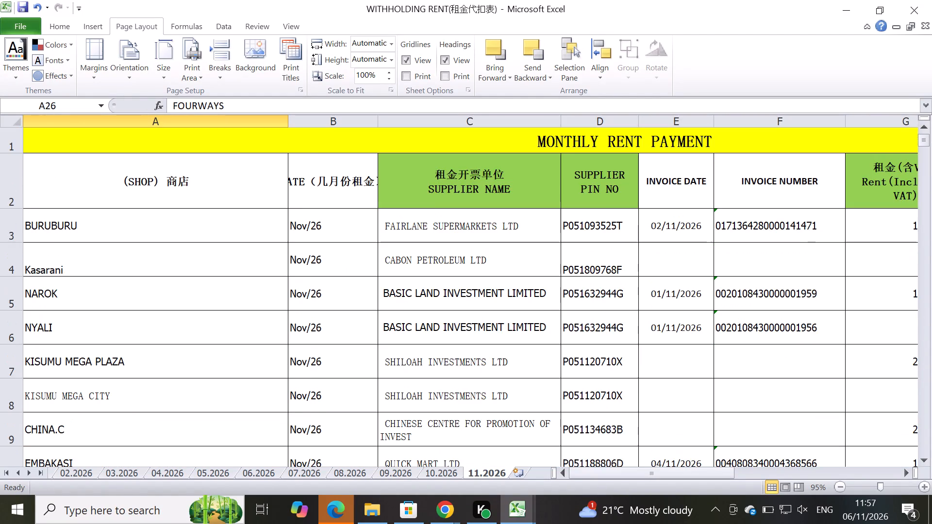
scroll(164, 328, down, 1)
click(118, 267)
click(147, 248)
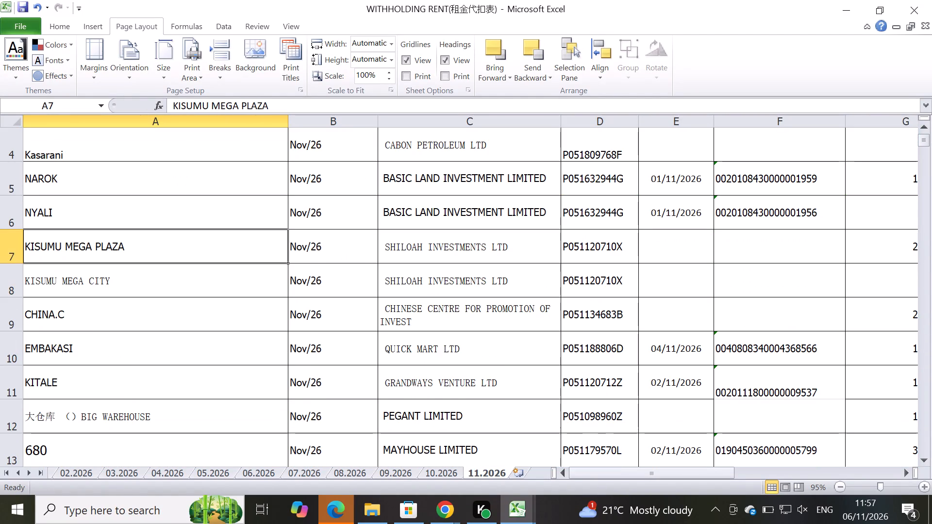
click(386, 262)
click(136, 246)
click(677, 247)
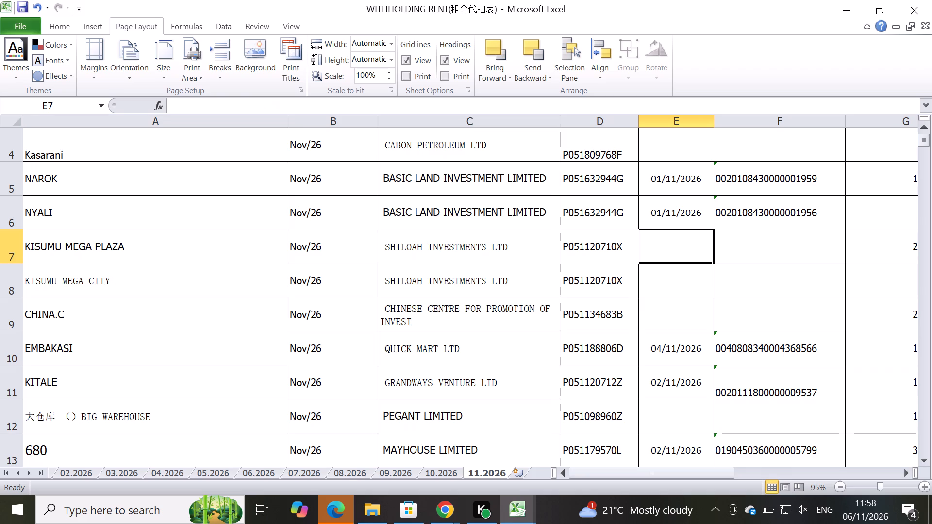
click(674, 206)
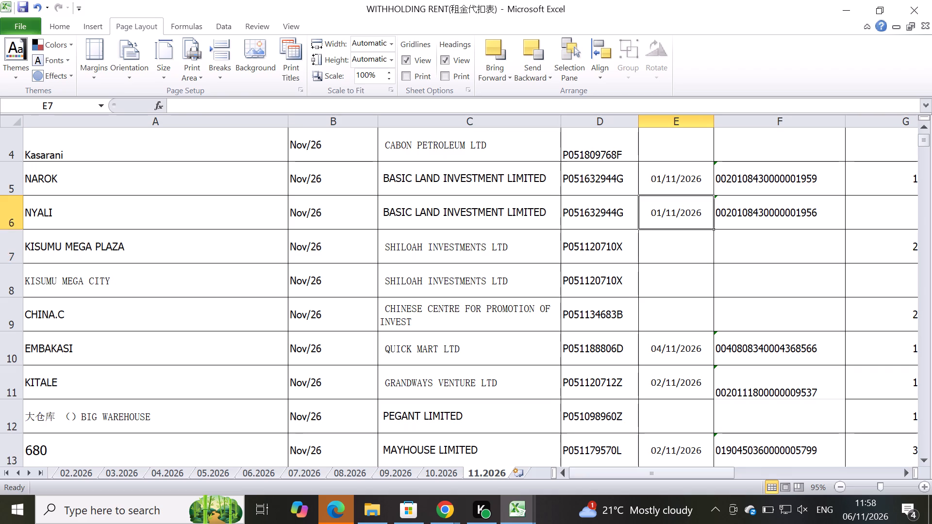
drag(713, 228, 717, 254)
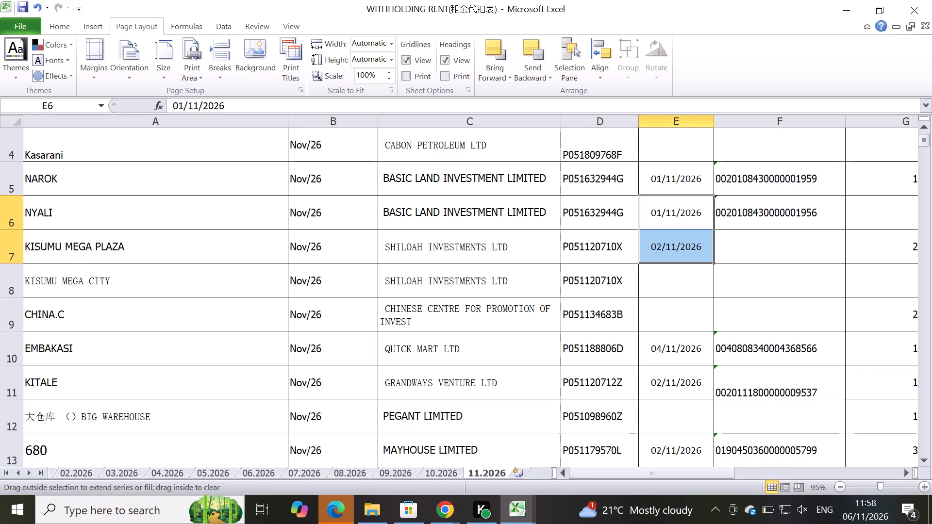
click(725, 247)
click(637, 246)
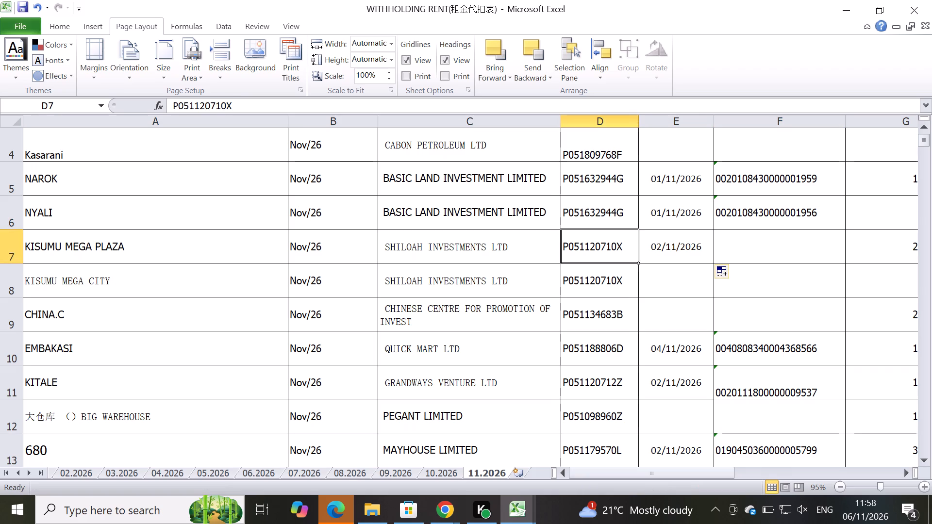
click(703, 241)
click(765, 238)
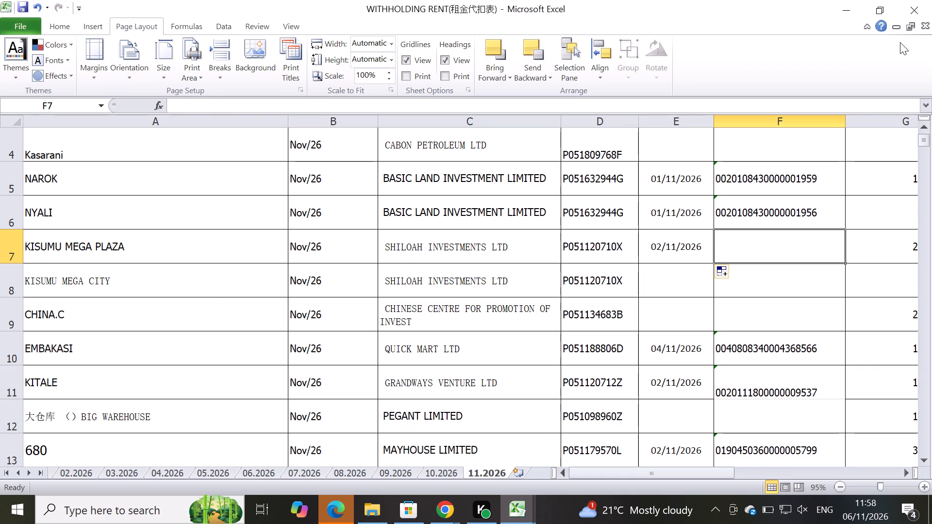
key(apostrophe)
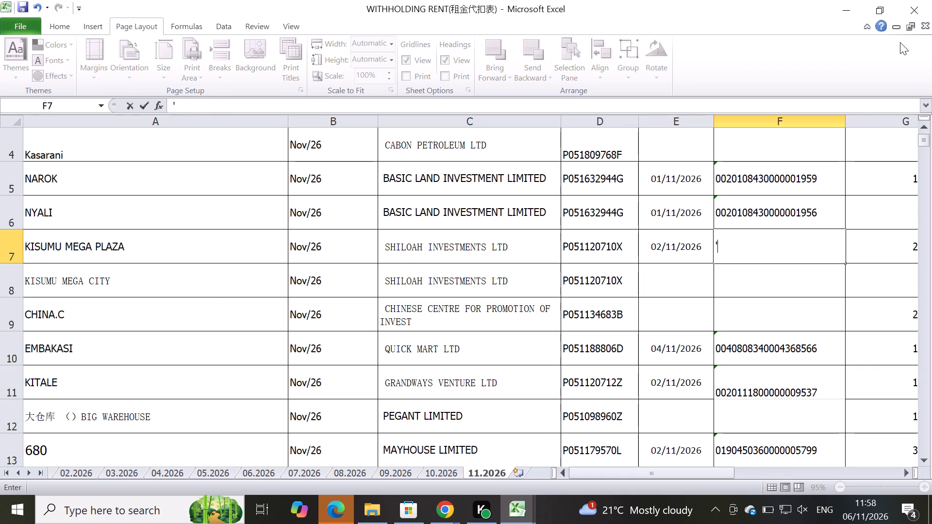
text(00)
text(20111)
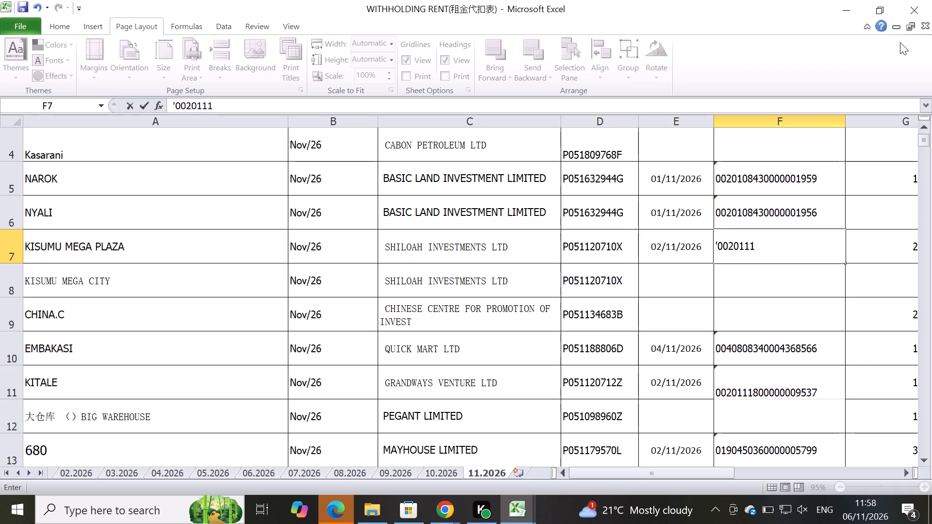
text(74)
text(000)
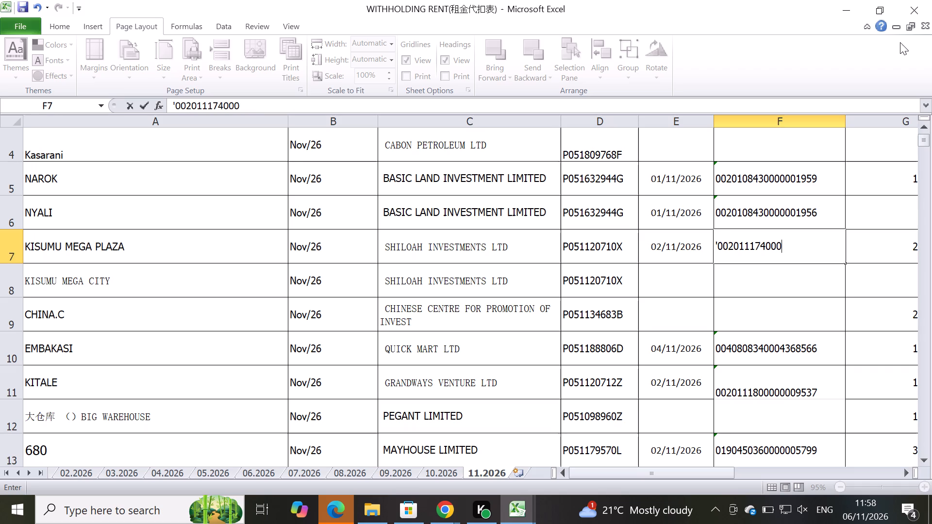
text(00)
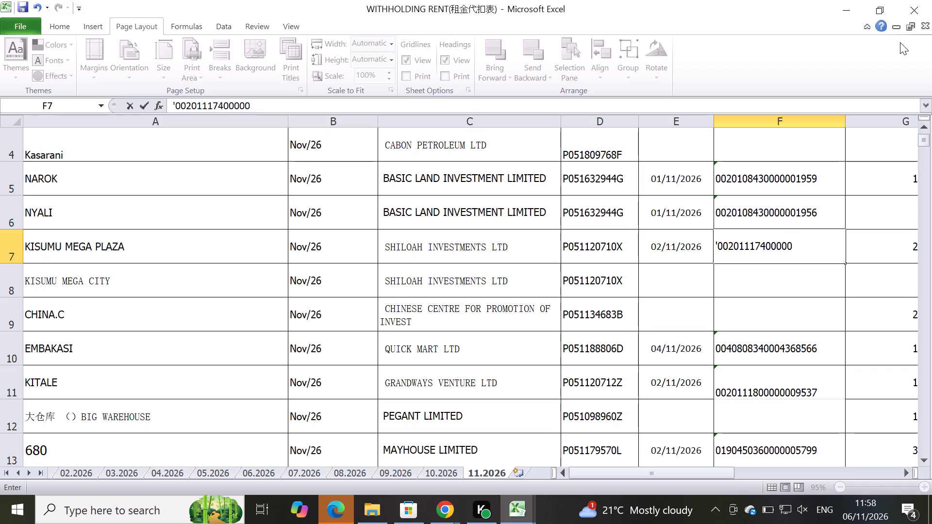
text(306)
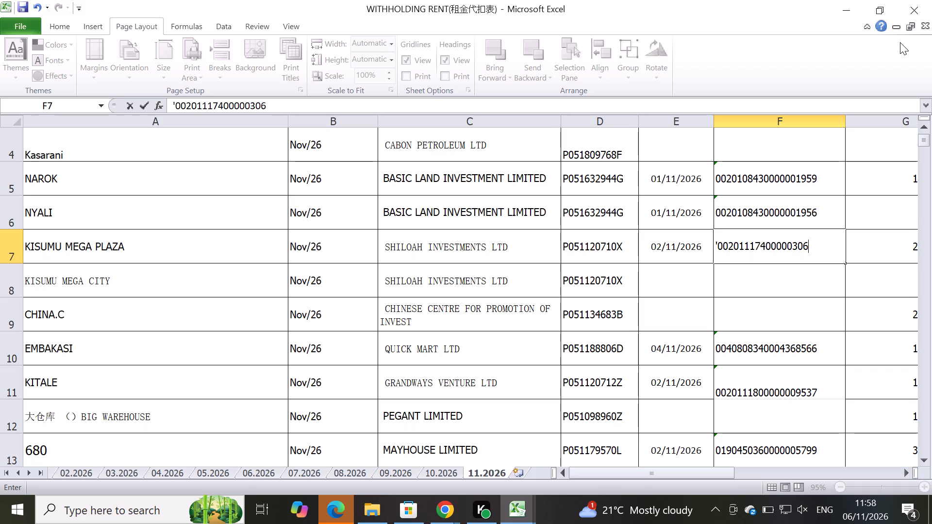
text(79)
click(583, 232)
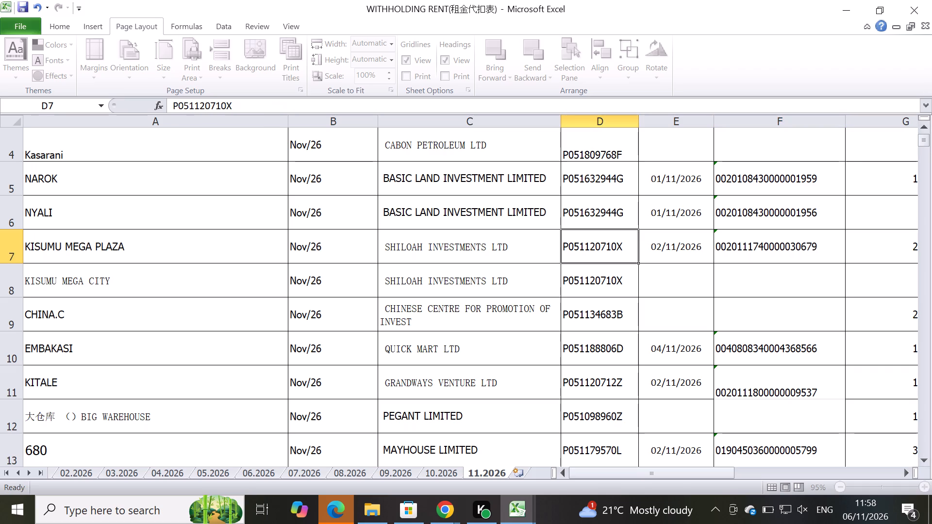
Examine the rent, withholding tax and actual pay amounts in the Kisumu Mega Plaza and Kisumu Mega City rows.
click(8, 252)
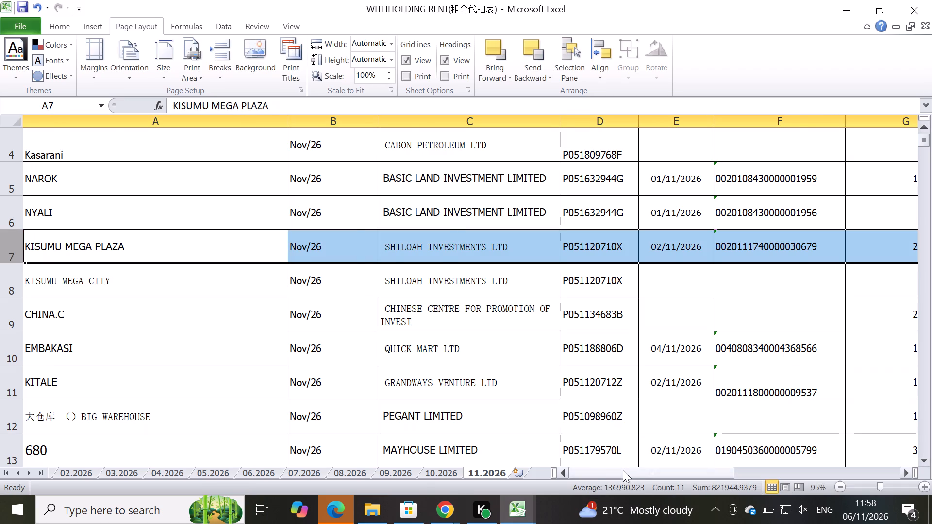
drag(623, 470, 646, 472)
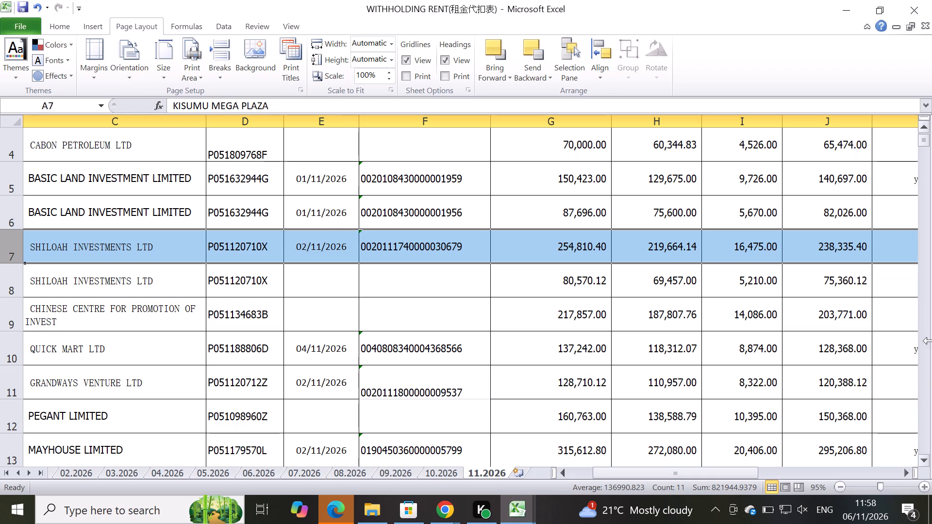
drag(927, 145, 928, 139)
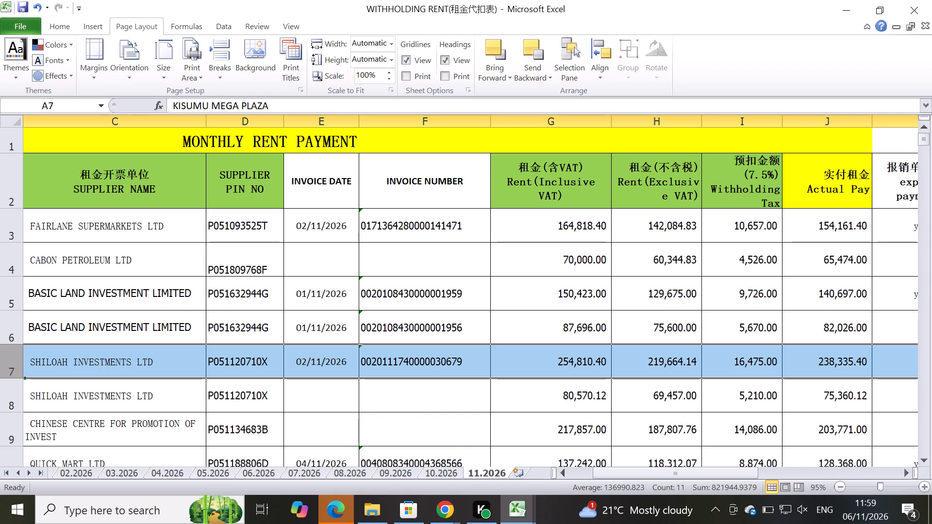
click(738, 392)
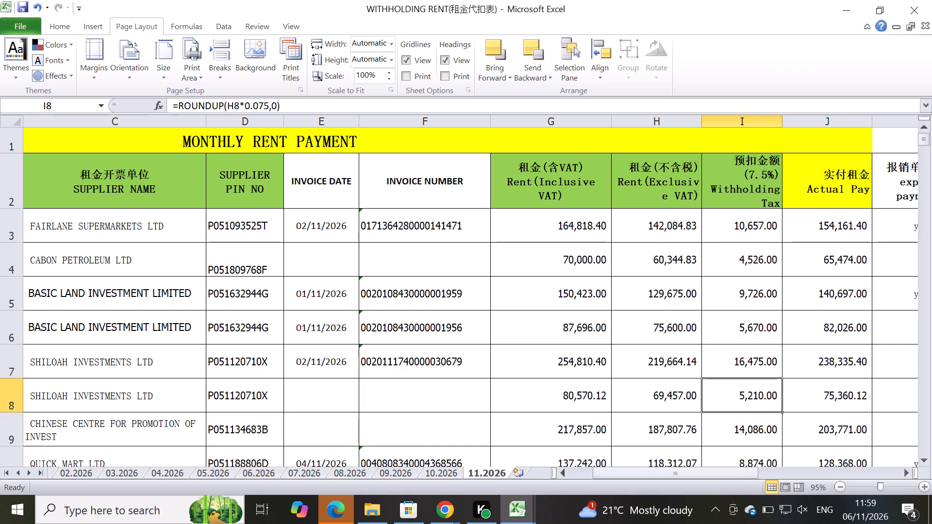
Copy the Kisumu Mega Plaza invoice date down to the Kisumu Mega City row as an identical 02/11/2026, not a series.
click(316, 348)
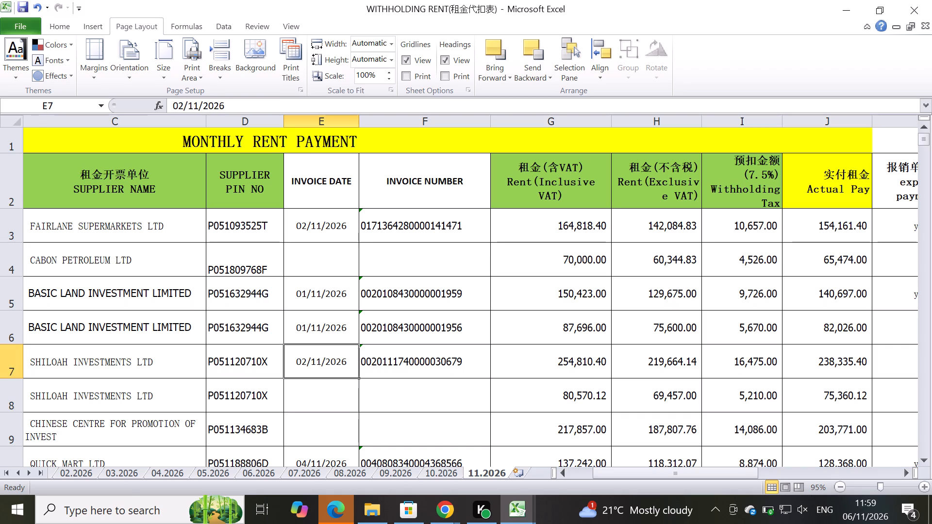
click(355, 378)
drag(360, 377, 358, 396)
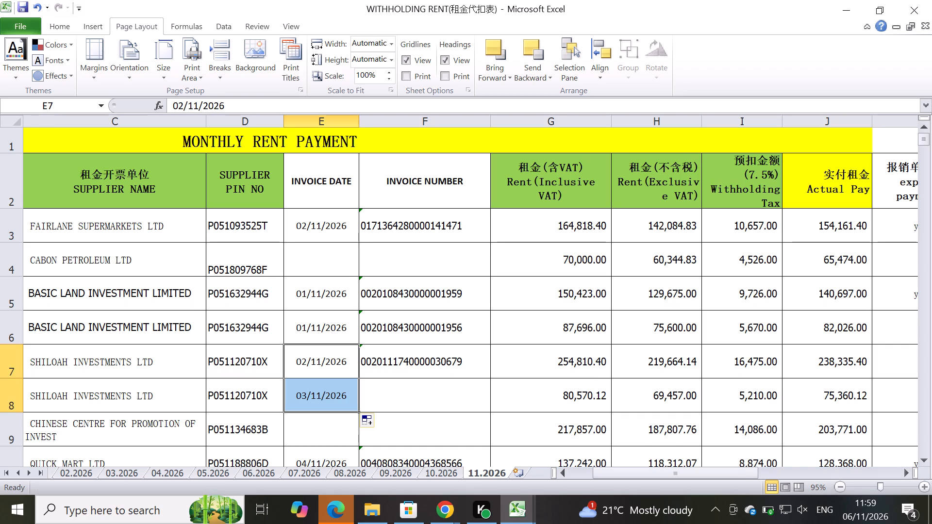
click(365, 419)
click(409, 288)
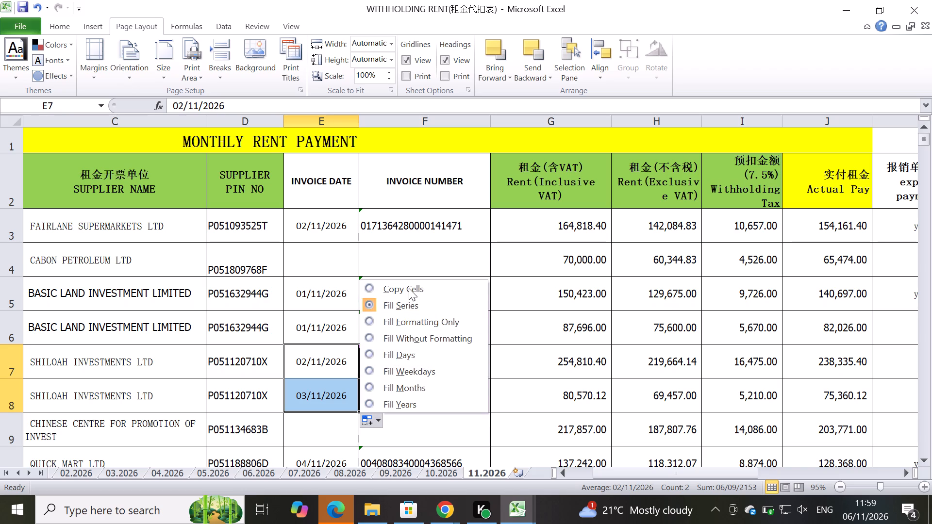
click(427, 392)
click(433, 354)
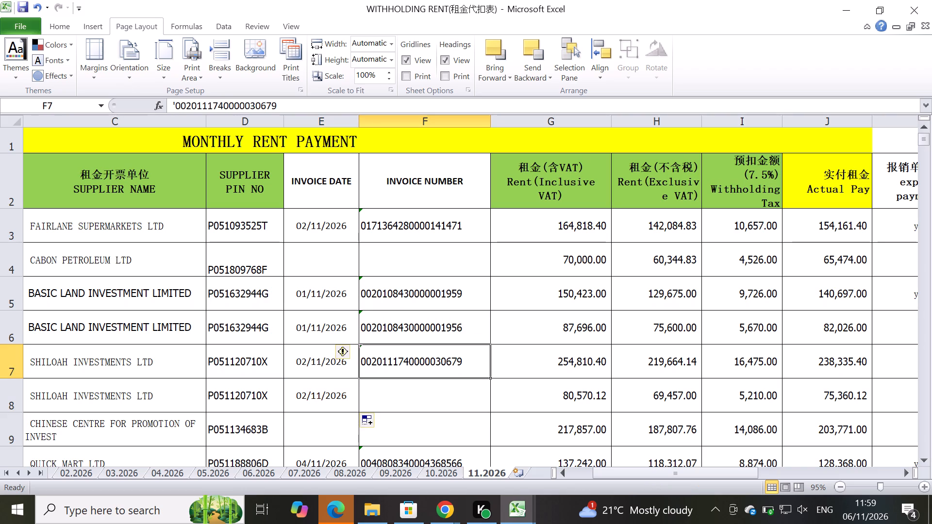
drag(491, 379, 492, 408)
click(468, 402)
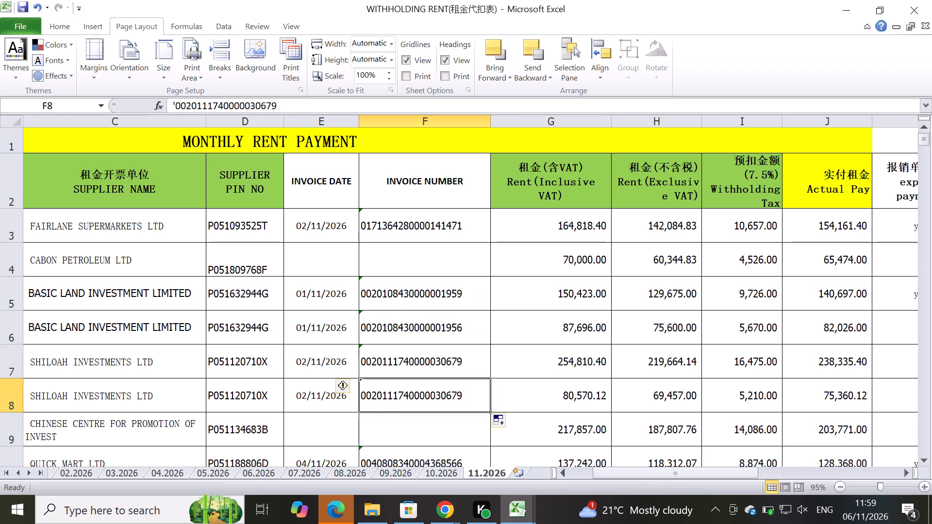
double_click(473, 393)
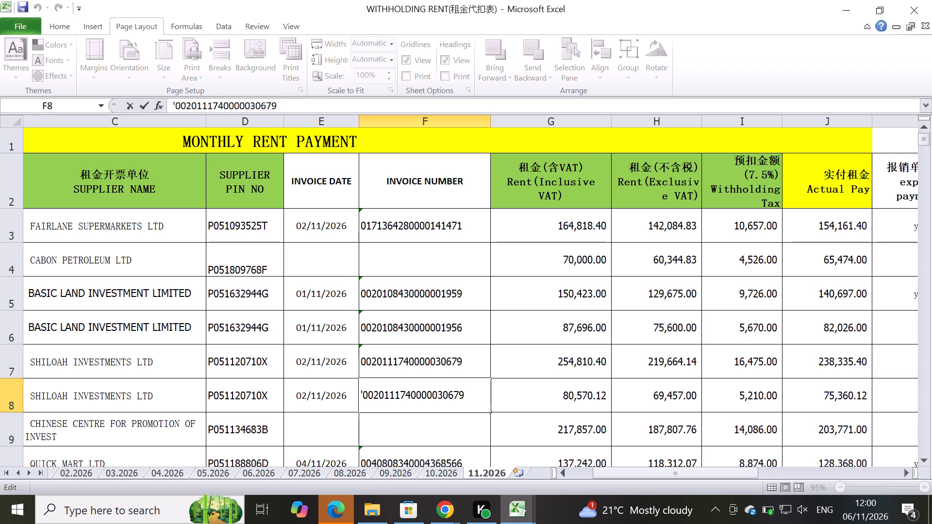
key(BackSpace)
key(BackSpace)
key(BackSpace)
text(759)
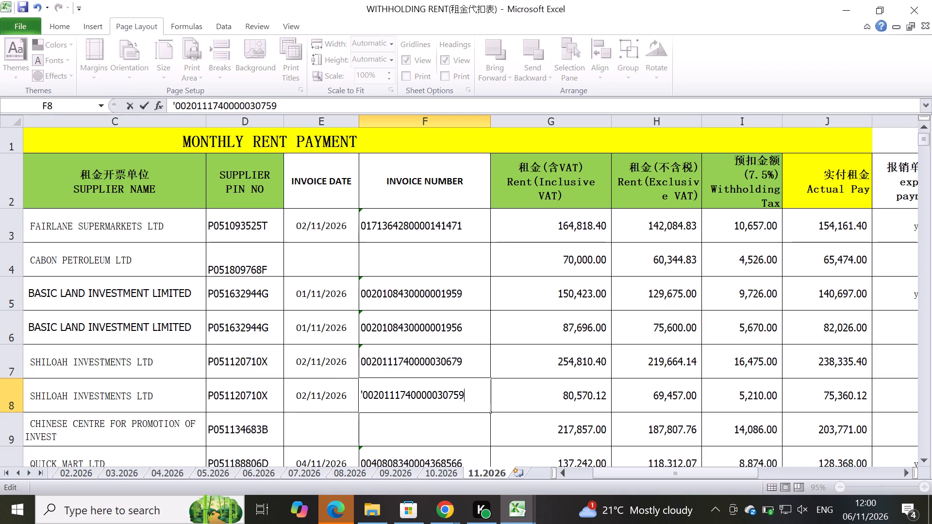
click(751, 389)
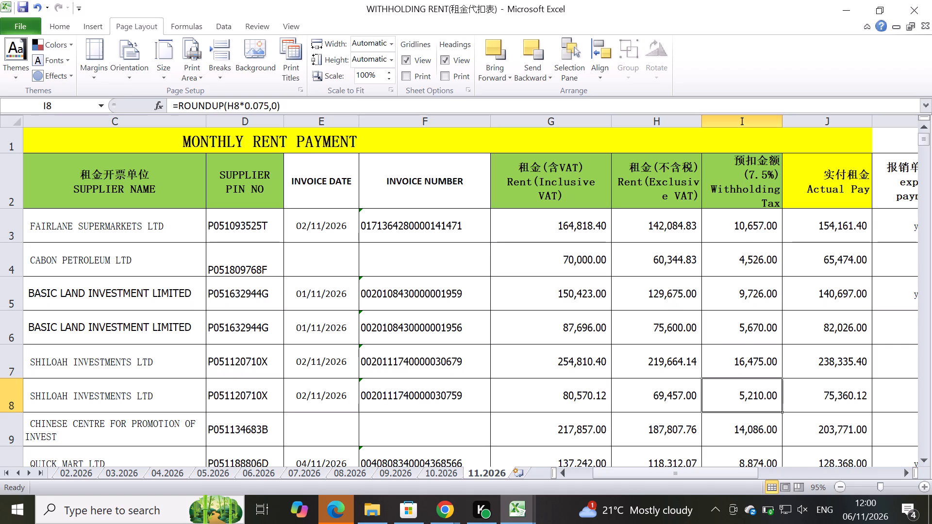
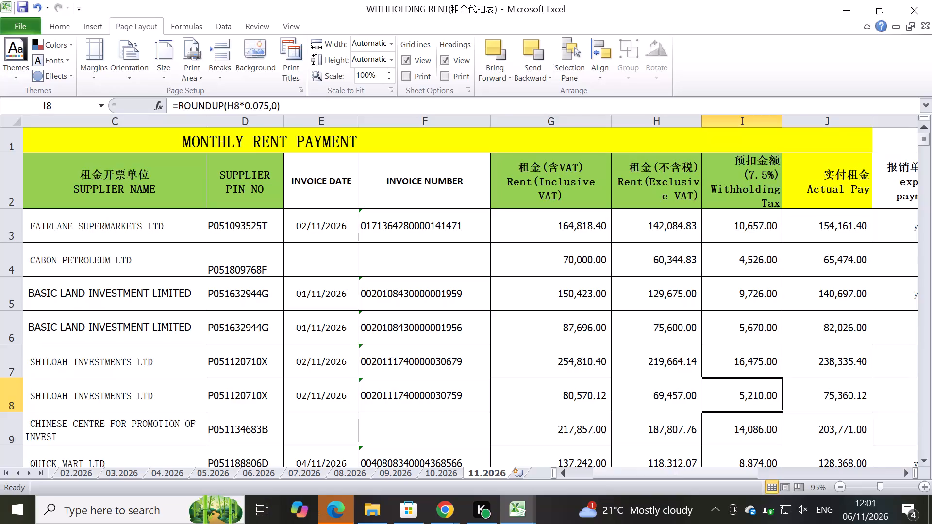
Check the Actual Pay cell in the Kisumu Mega Plaza row of the November 2026 sheet.
click(818, 362)
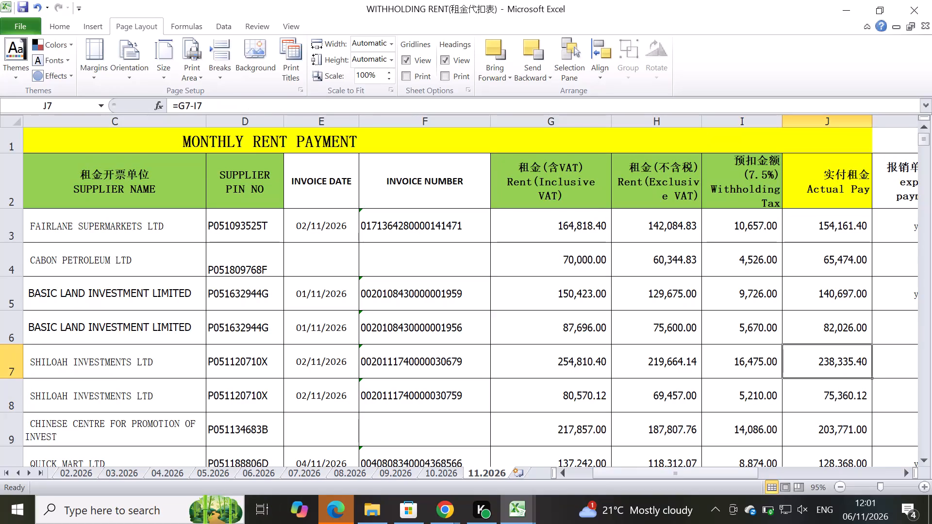
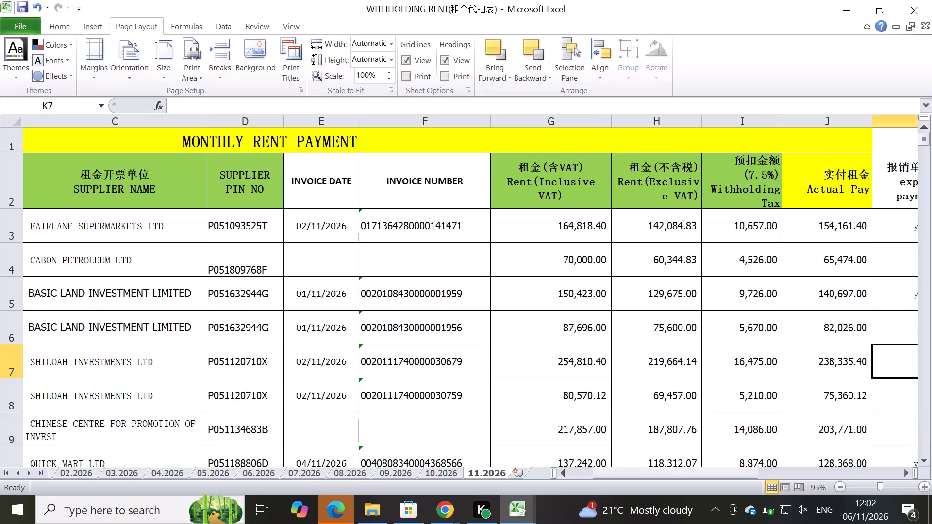
Examine the VAT-inclusive rent, withholding tax and actual pay figures of the two SHILOAH INVESTMENTS LTD rows, including their combined rent and tax.
click(866, 325)
click(857, 386)
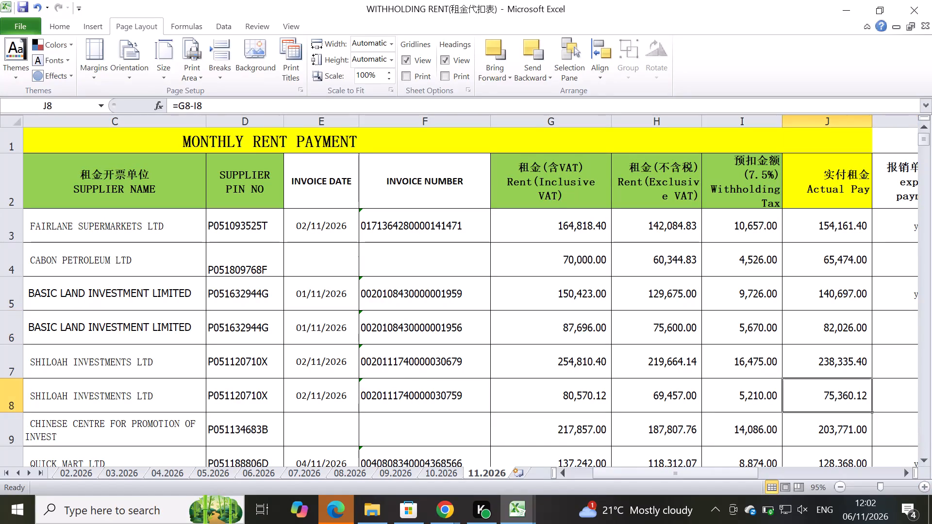
drag(756, 355, 755, 389)
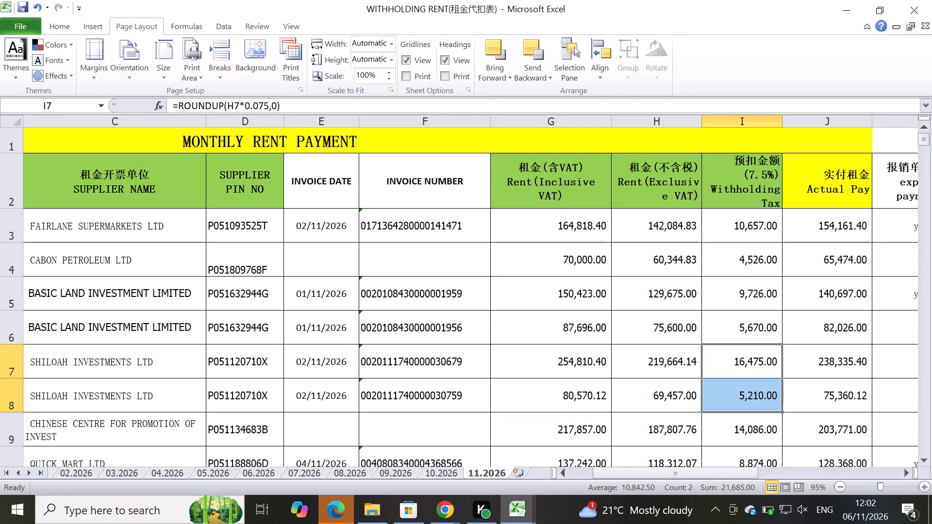
click(754, 329)
click(842, 364)
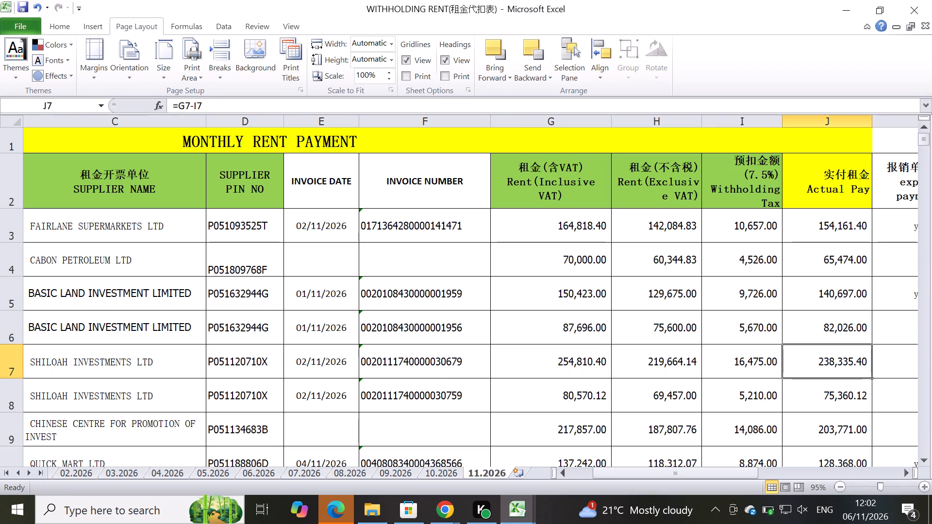
click(761, 318)
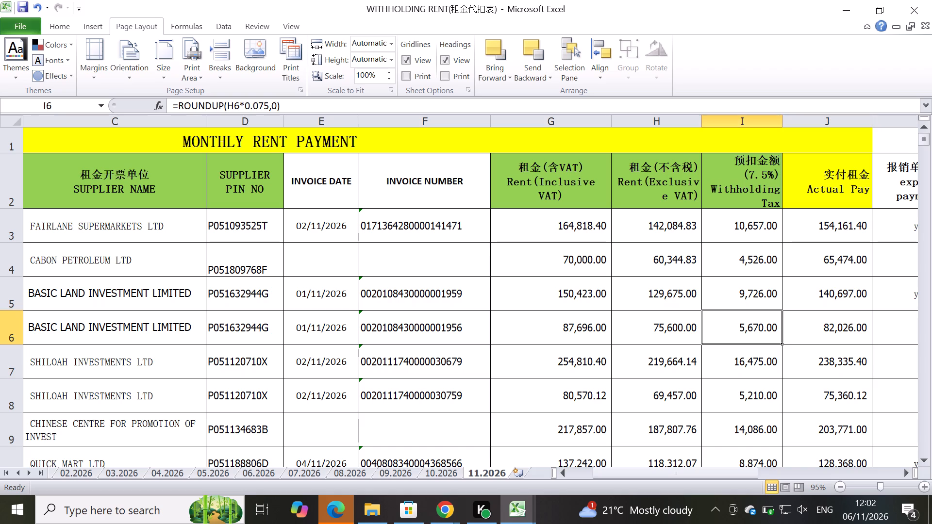
drag(567, 360, 564, 391)
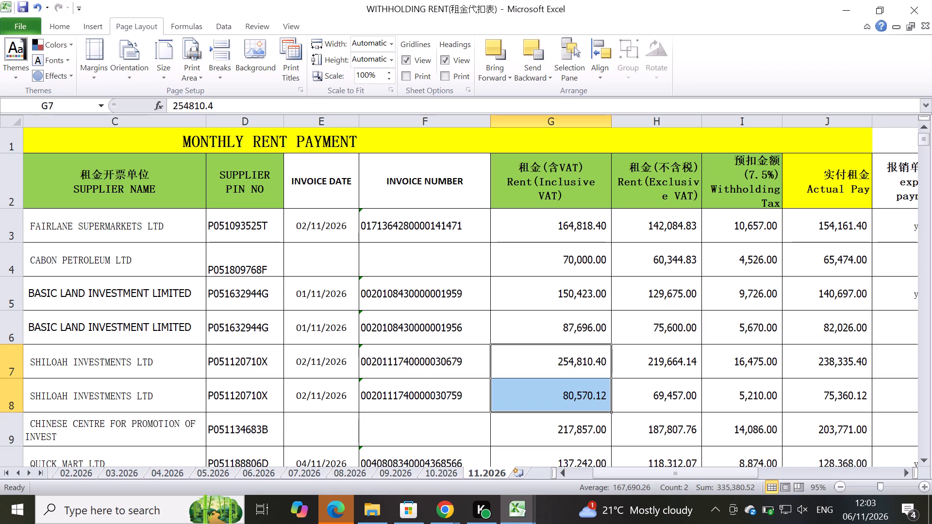
click(852, 362)
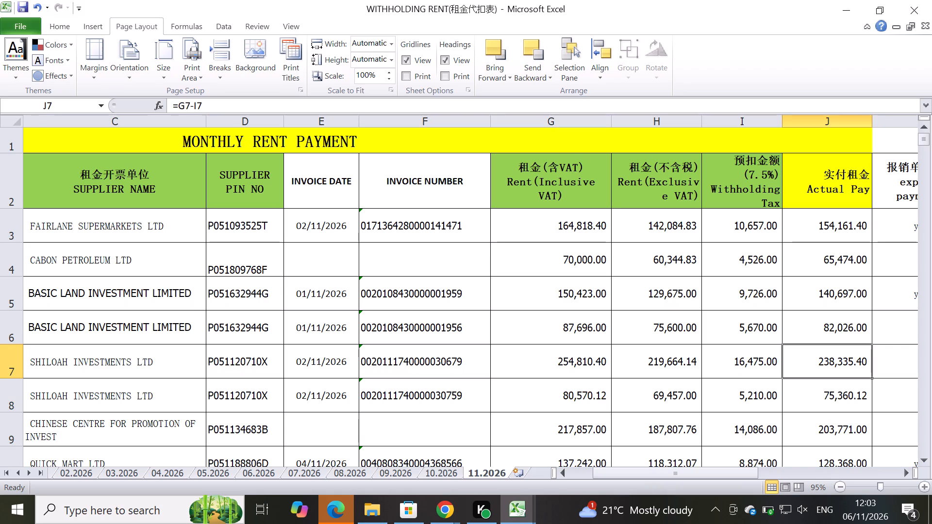
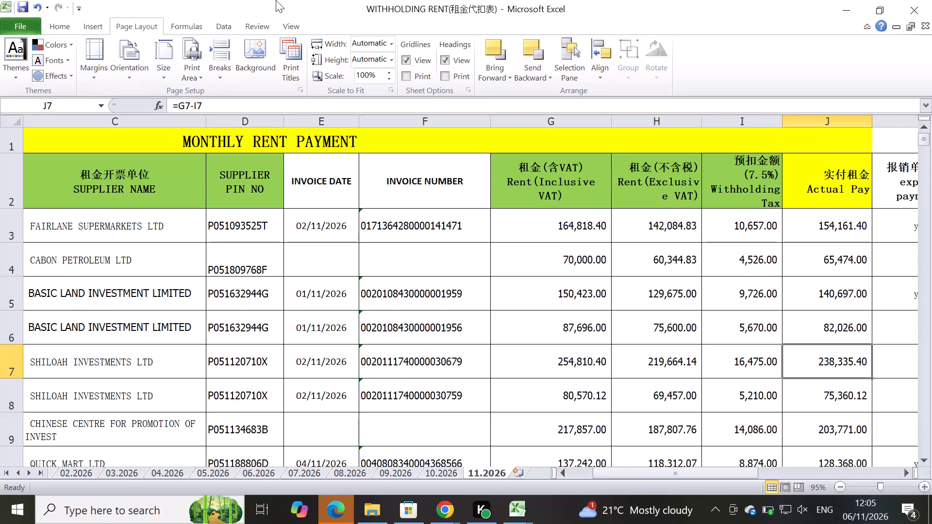
Save the WITHHOLDING RENT workbook with the 11.2026 sheet's current rent entries.
drag(461, 304, 466, 306)
click(548, 329)
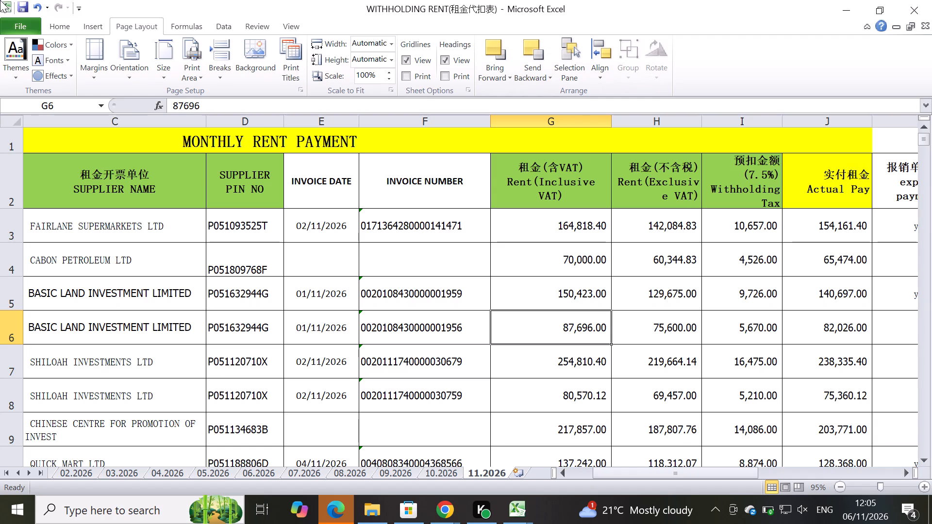
click(21, 8)
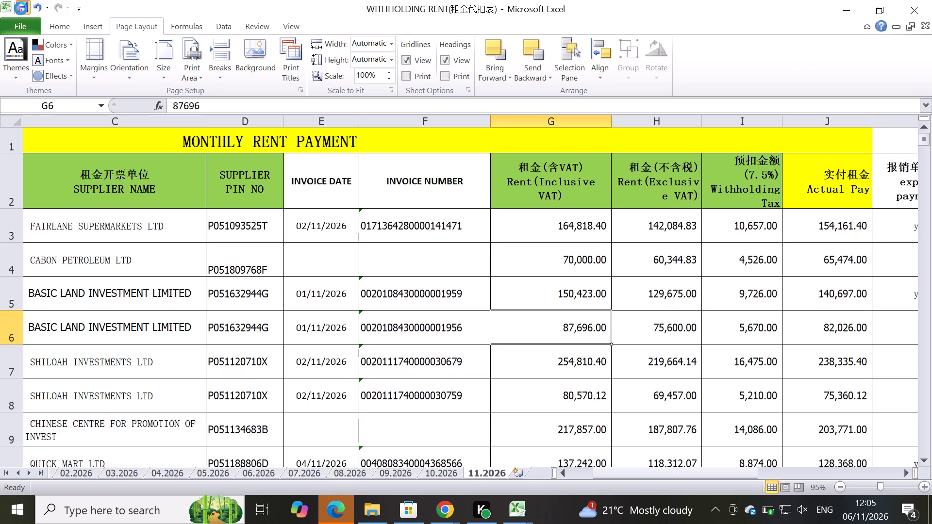
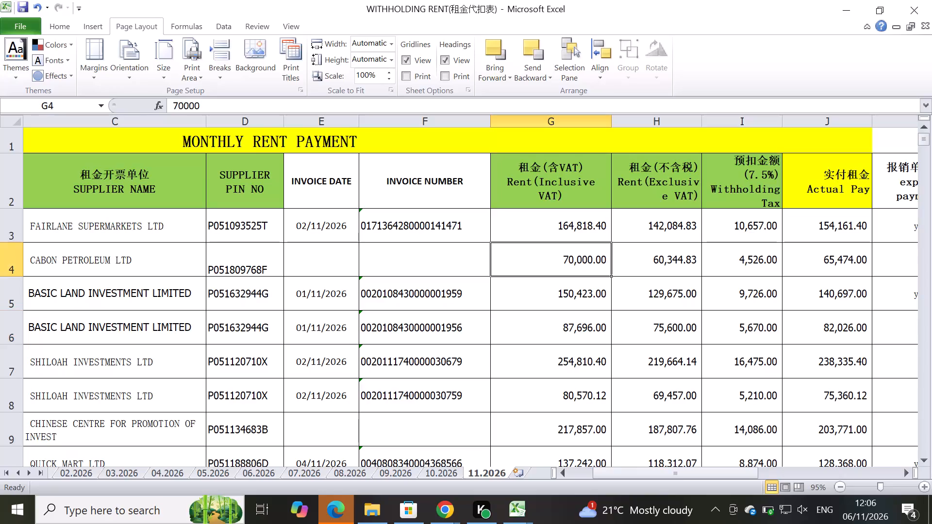
Check the VAT-inclusive rent cell in the first SHILOAH INVESTMENTS LTD row of the 11.2026 sheet.
click(531, 359)
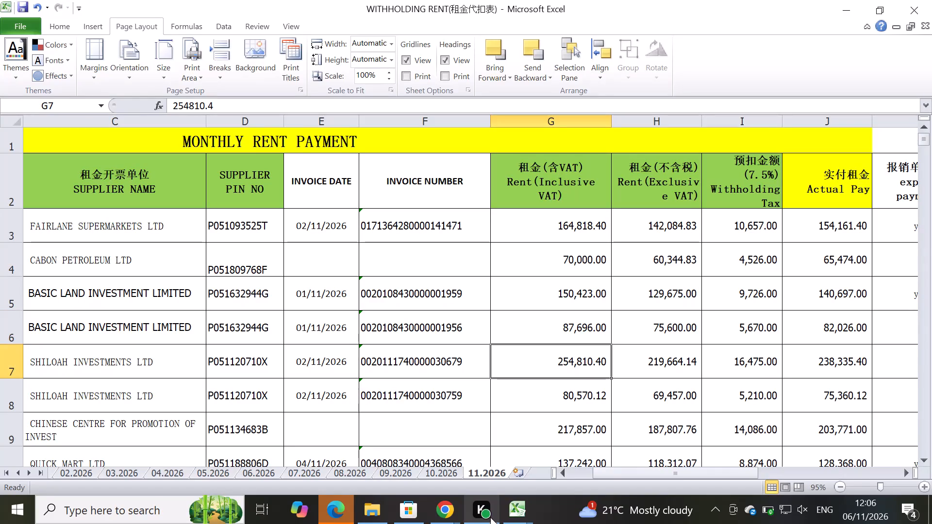
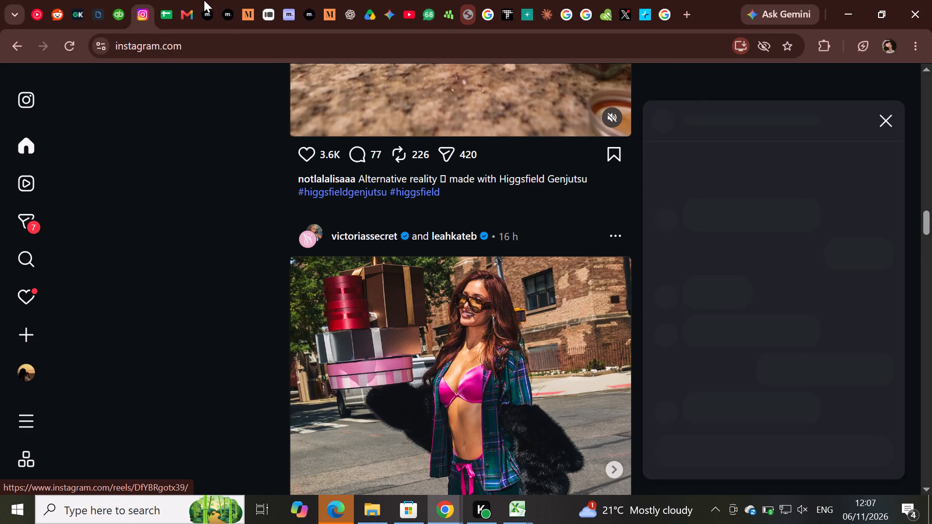
Browse the Instagram feed and open the suggested "POV: me omw to my man house" reel.
scroll(425, 250, down, 1)
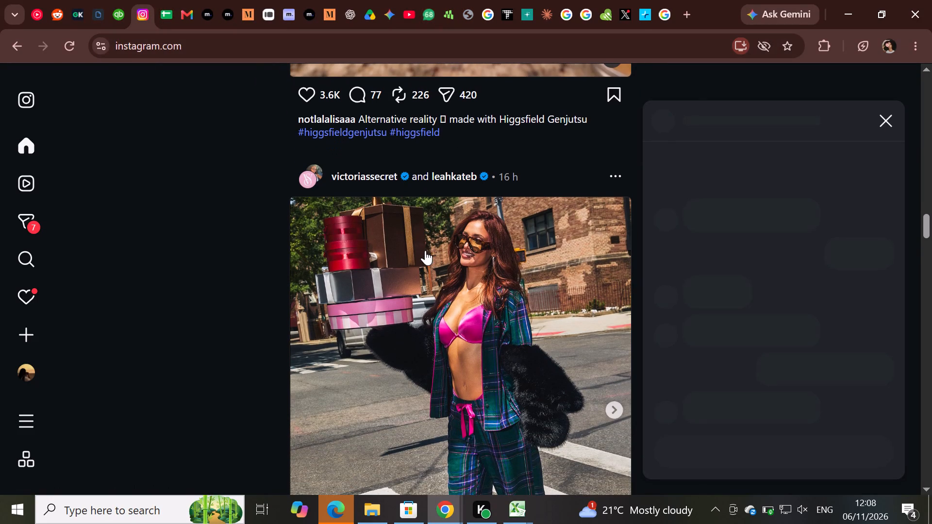
scroll(425, 250, down, 1)
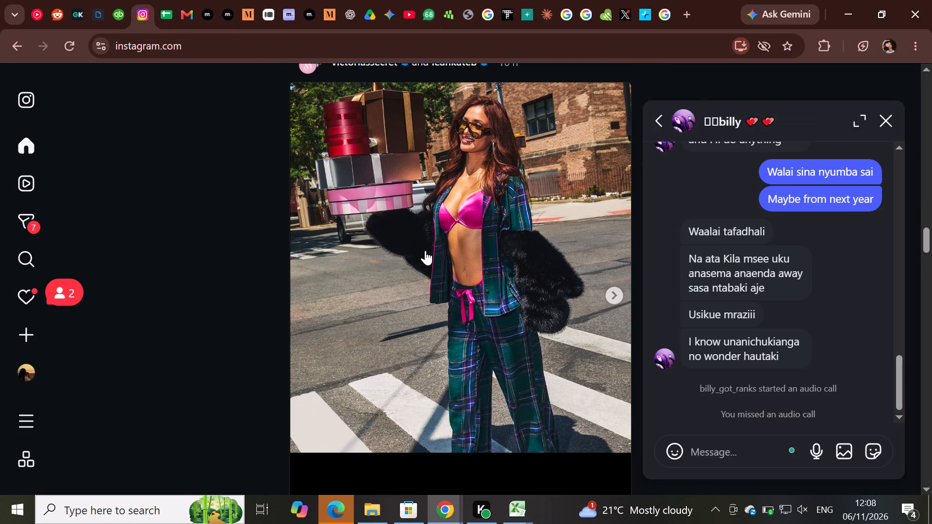
scroll(425, 250, down, 7)
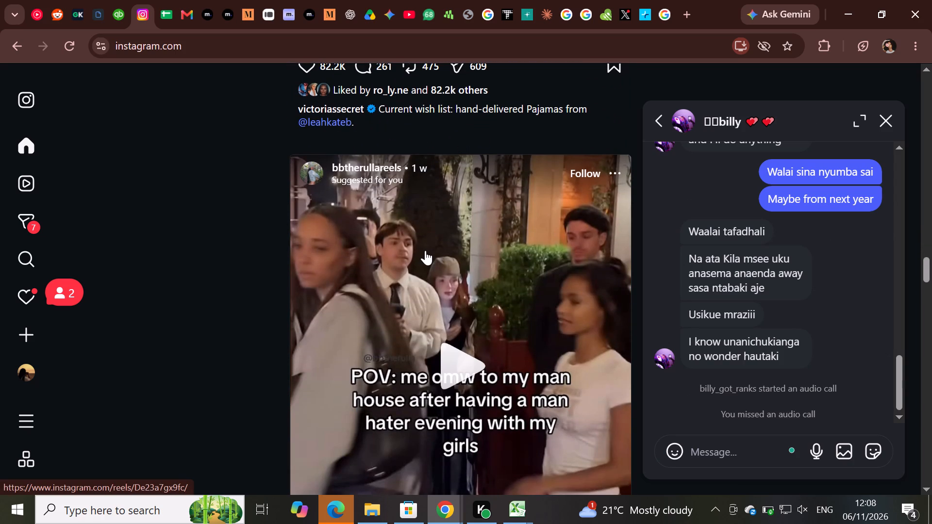
scroll(425, 250, down, 1)
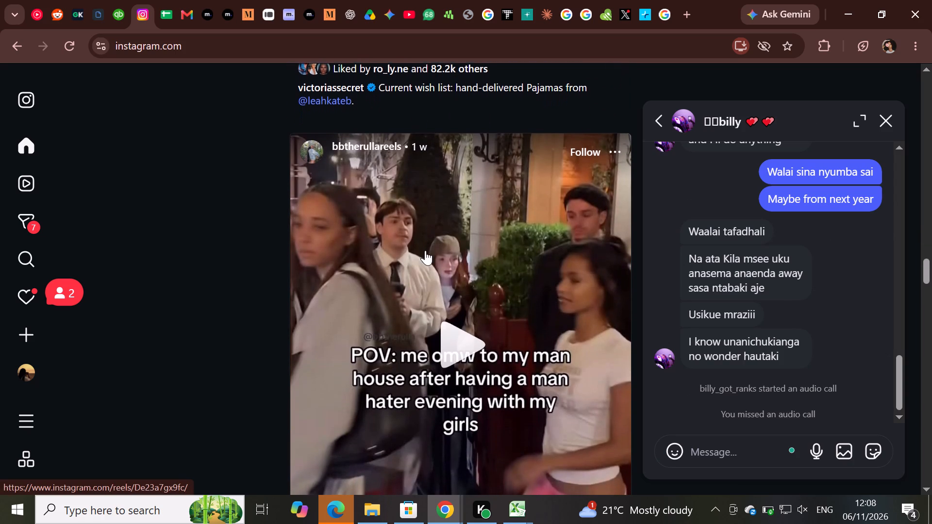
scroll(425, 250, down, 2)
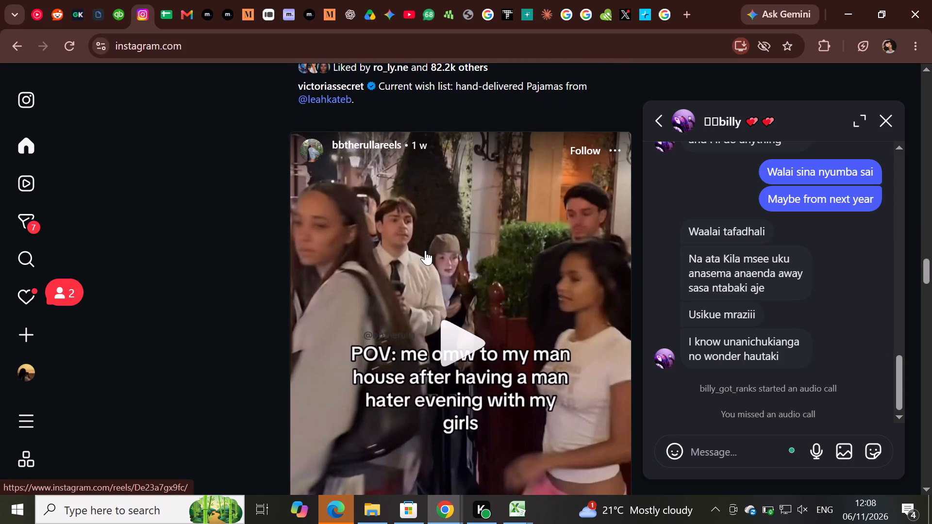
scroll(425, 250, down, 1)
right_click(425, 250)
scroll(425, 250, down, 1)
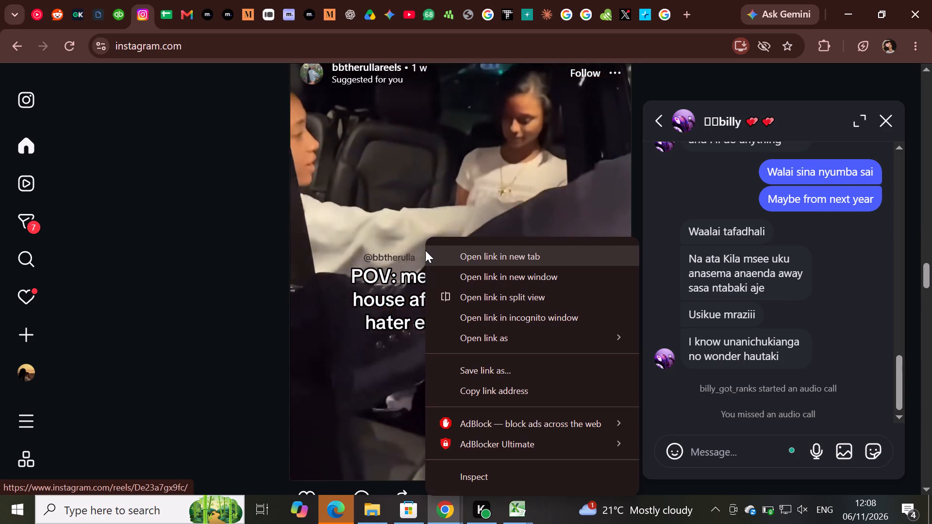
scroll(425, 250, down, 1)
double_click(377, 300)
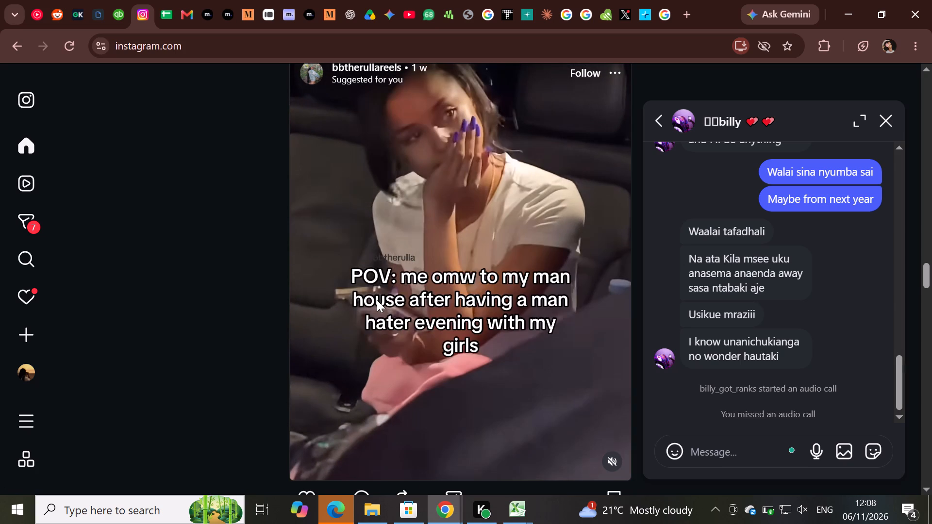
triple_click(425, 293)
click(425, 293)
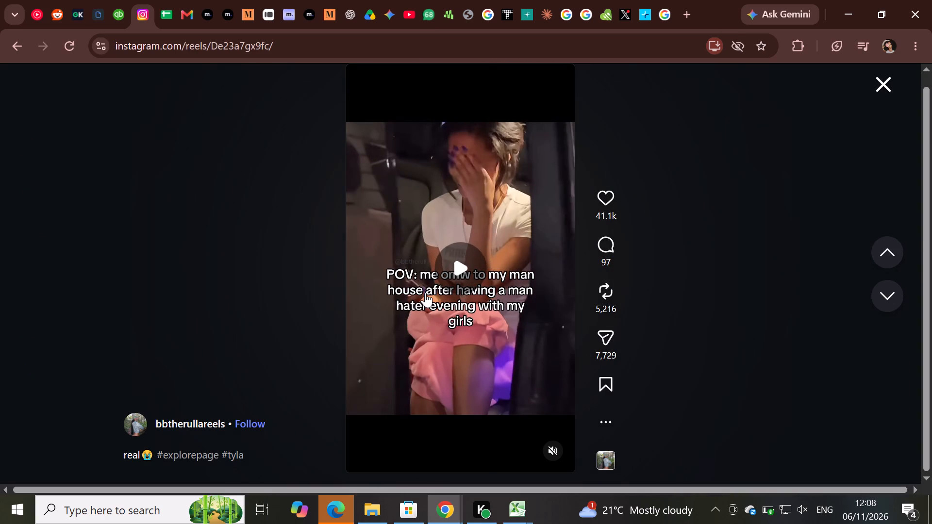
Try to like the opened "POV: me omw to my man house" reel.
double_click(501, 354)
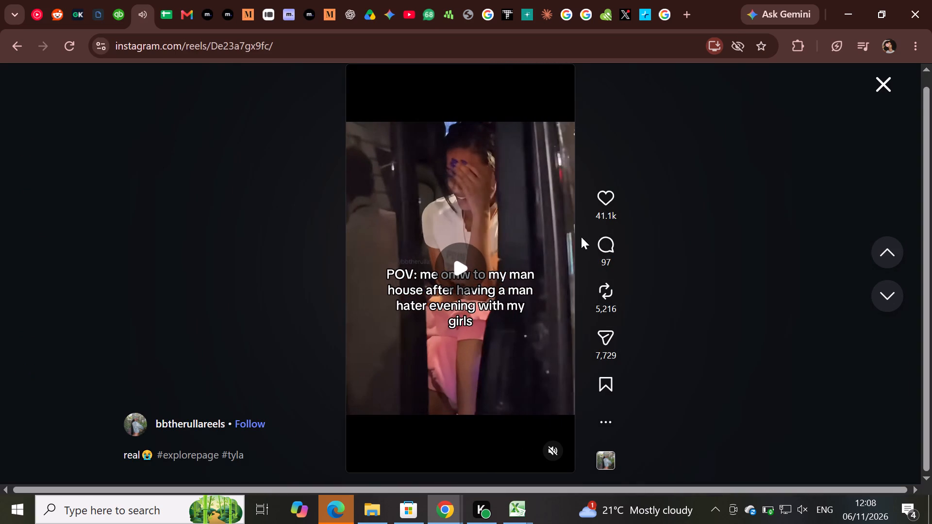
click(603, 195)
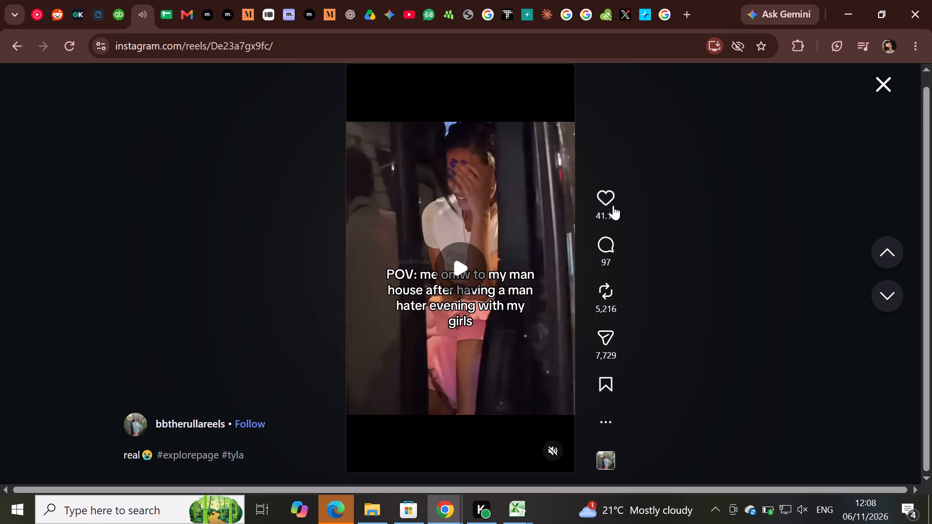
click(605, 195)
double_click(605, 195)
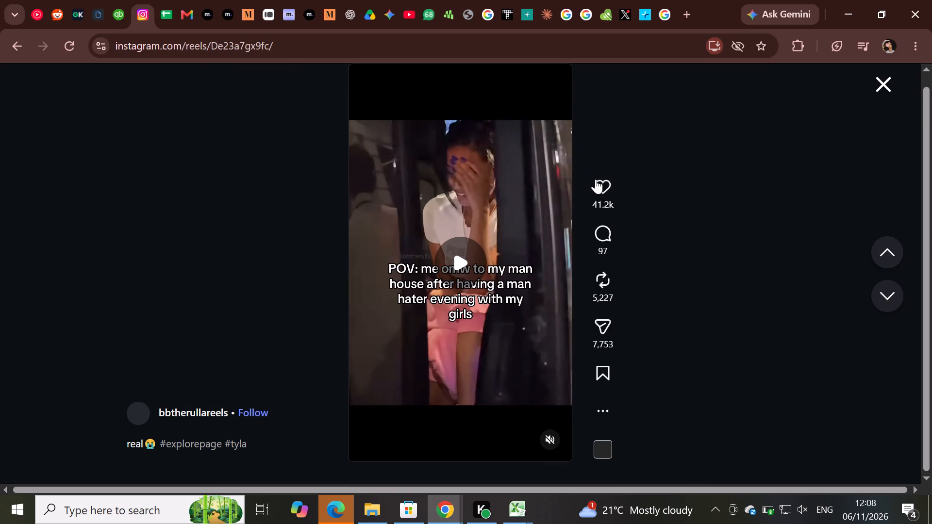
click(599, 181)
Switch back to the WITHHOLDING RENT workbook in Excel.
click(518, 507)
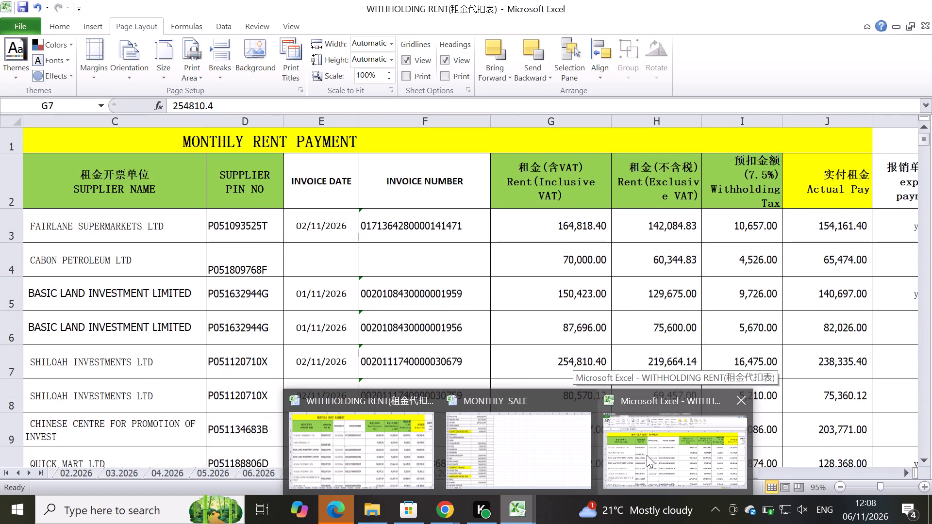
click(381, 442)
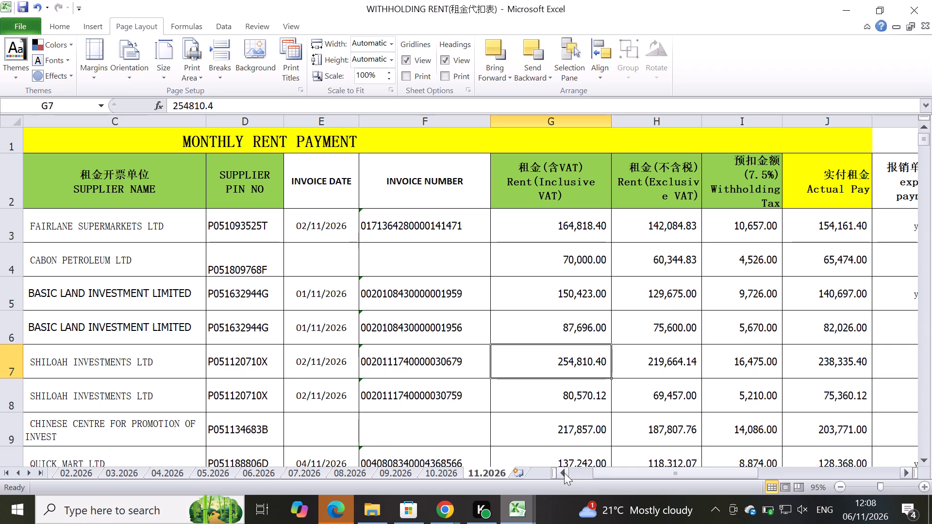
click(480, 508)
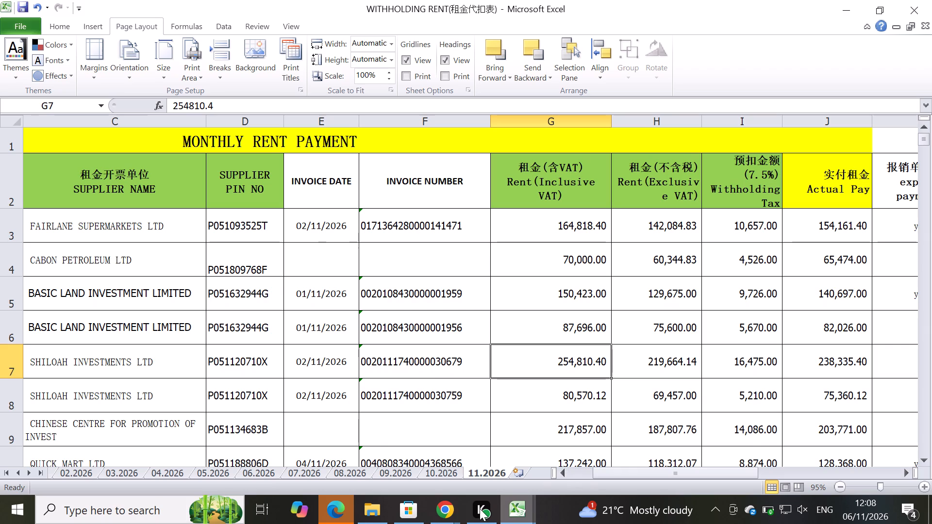
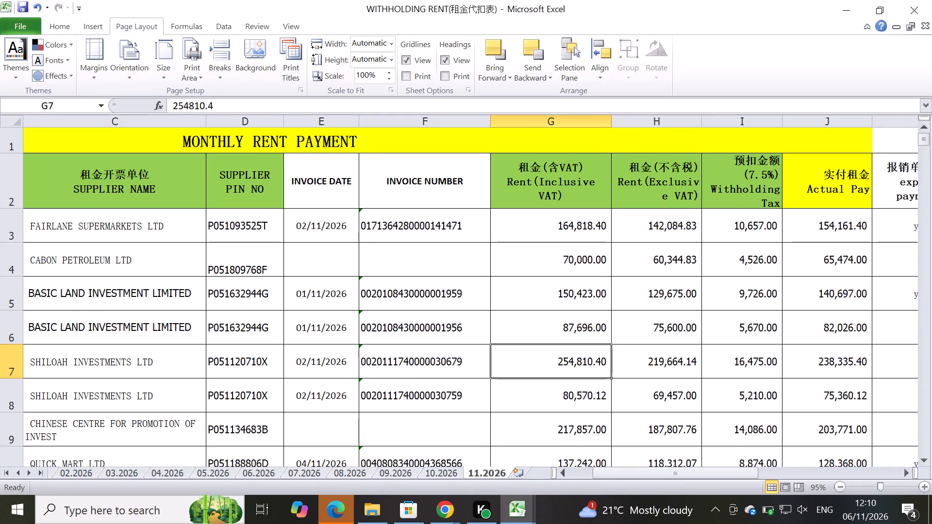
Examine the 08.2026 sheet's monthly rent rows and its utility and service charge list below them.
click(347, 475)
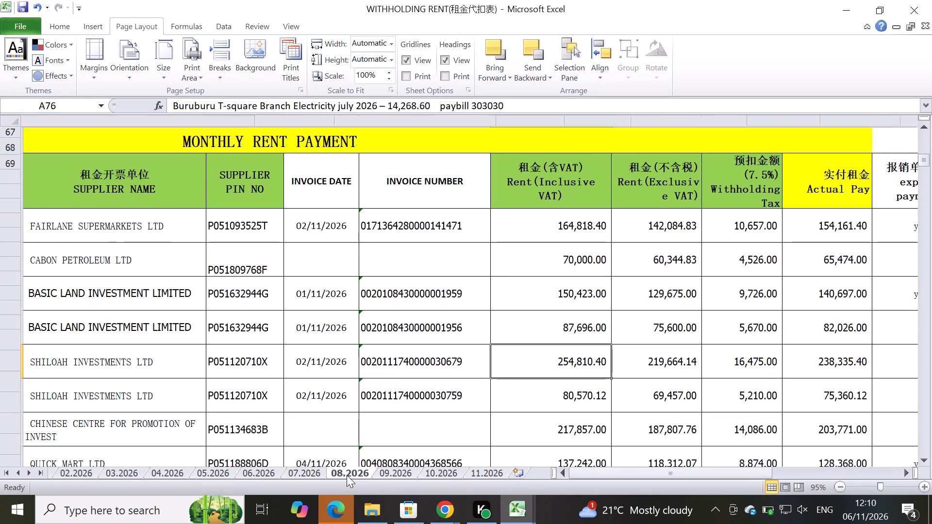
scroll(165, 409, up, 13)
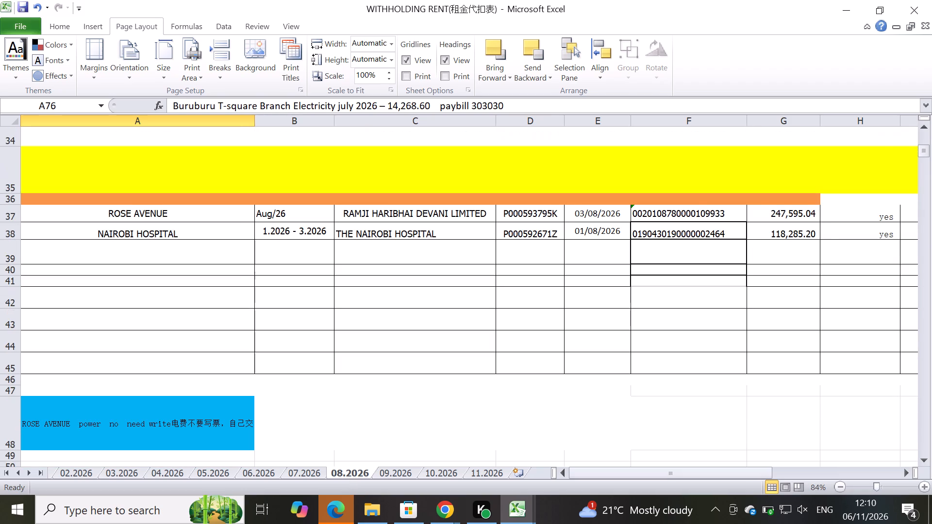
scroll(165, 407, up, 3)
scroll(179, 352, up, 4)
scroll(232, 375, down, 1)
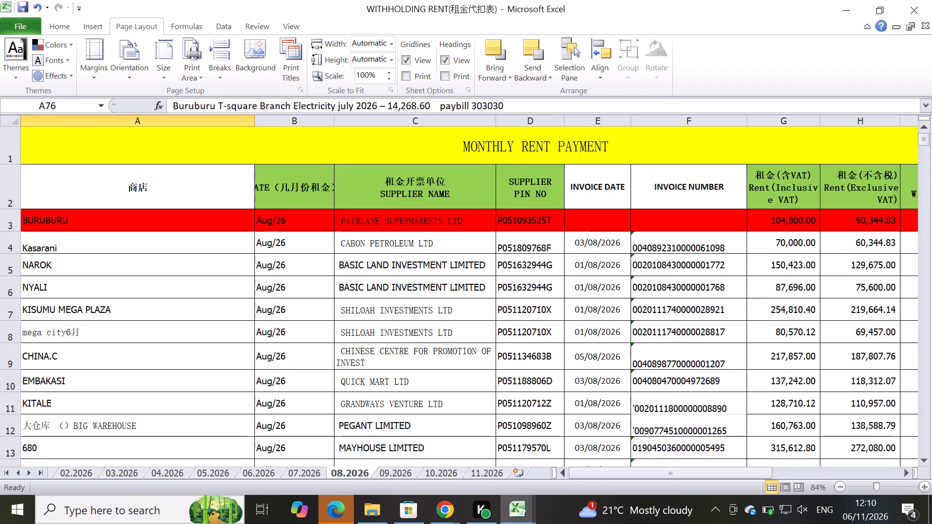
scroll(310, 413, down, 1)
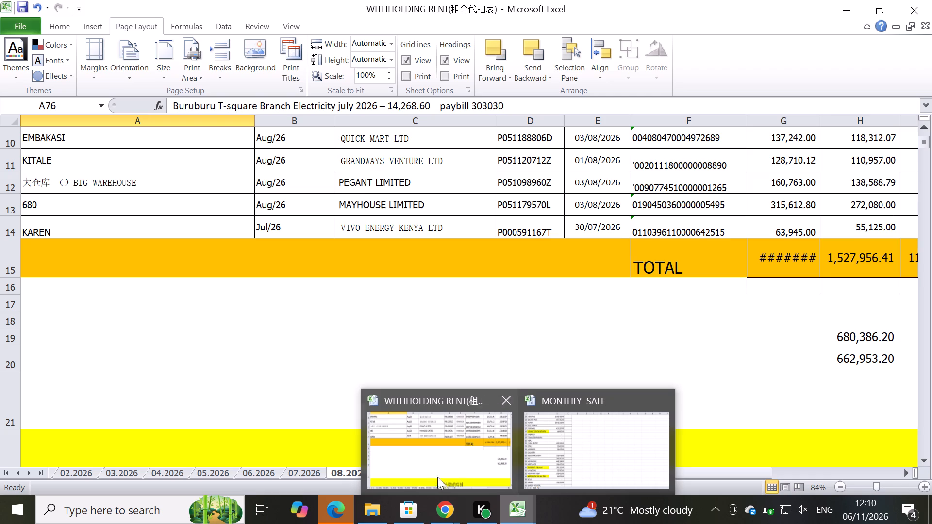
click(420, 414)
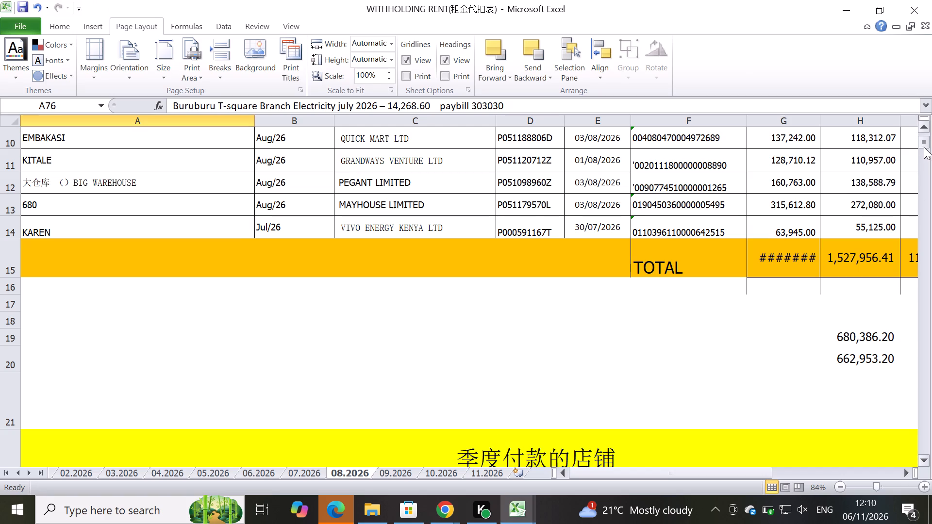
drag(924, 142, 918, 161)
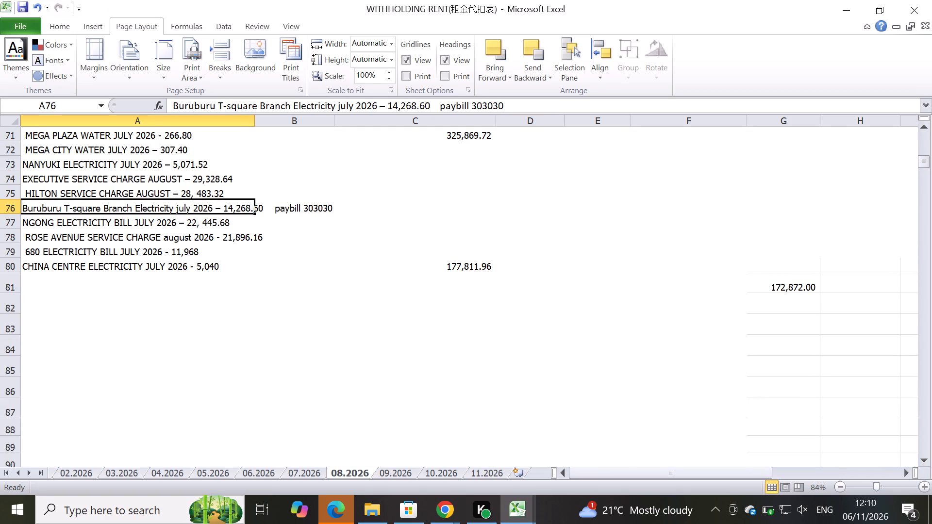
scroll(115, 357, up, 1)
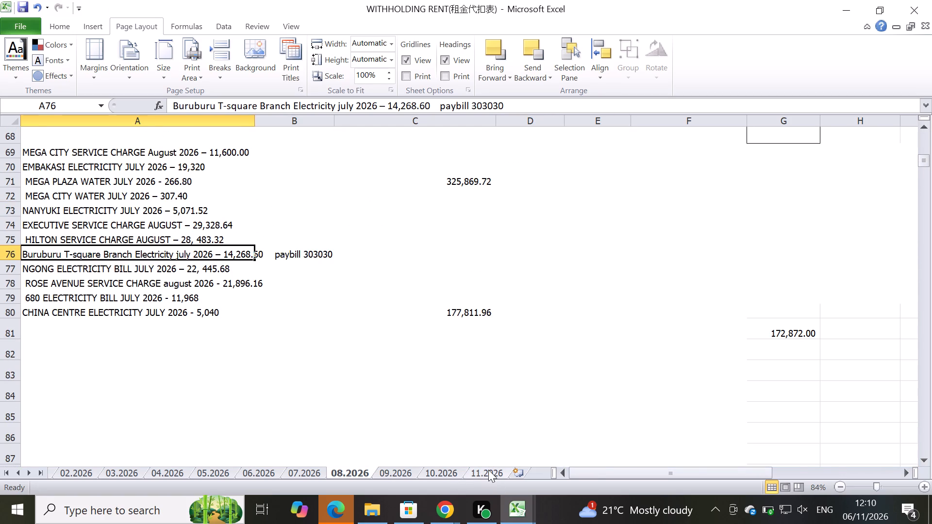
Look through the 11.2026 sheet for its utility and service charge list and the first empty row under it.
click(488, 470)
scroll(178, 404, up, 1)
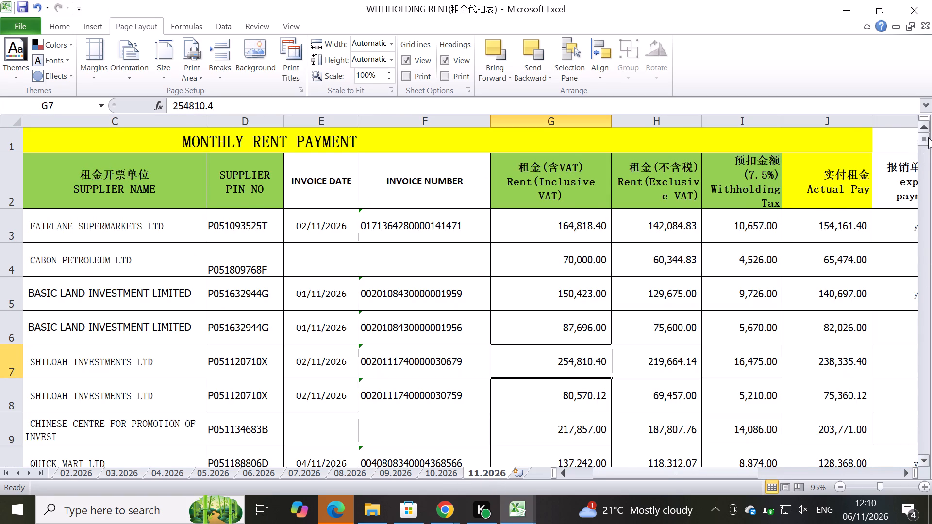
drag(928, 137, 931, 181)
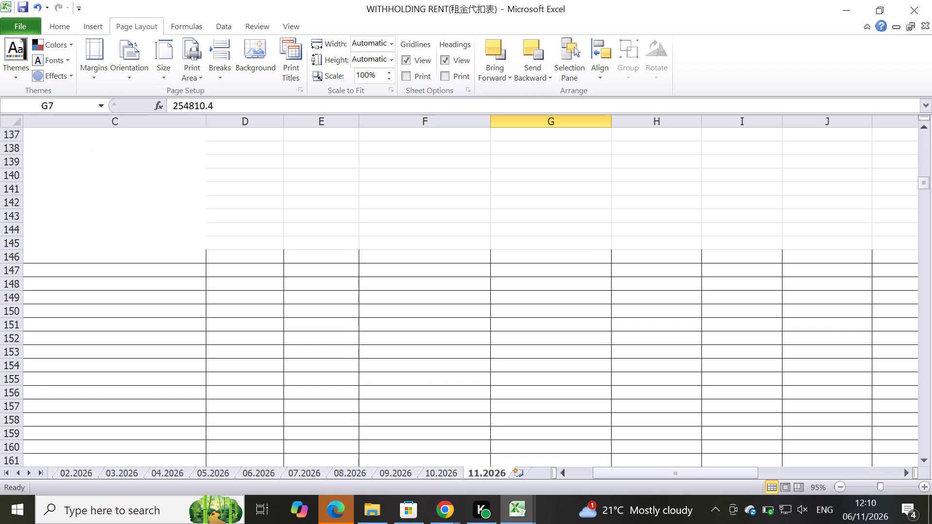
scroll(161, 294, up, 10)
scroll(161, 294, down, 1)
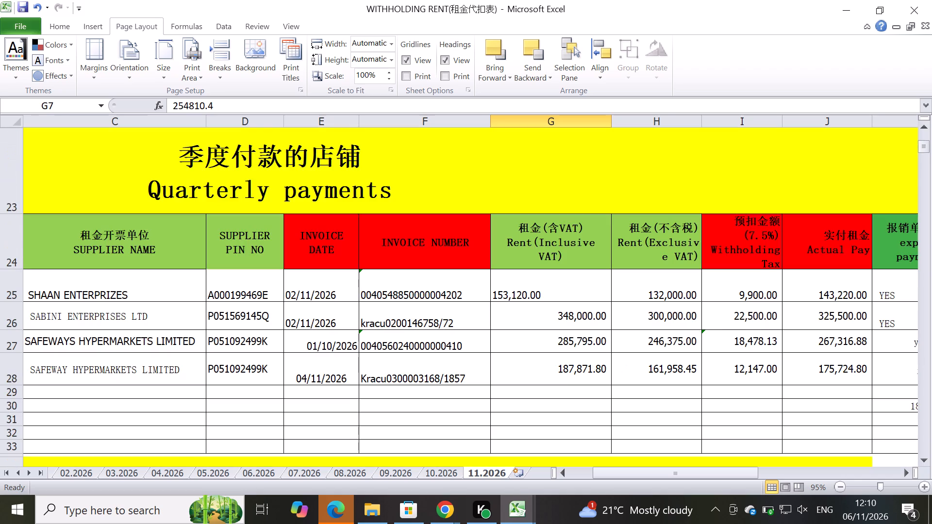
scroll(161, 294, down, 1)
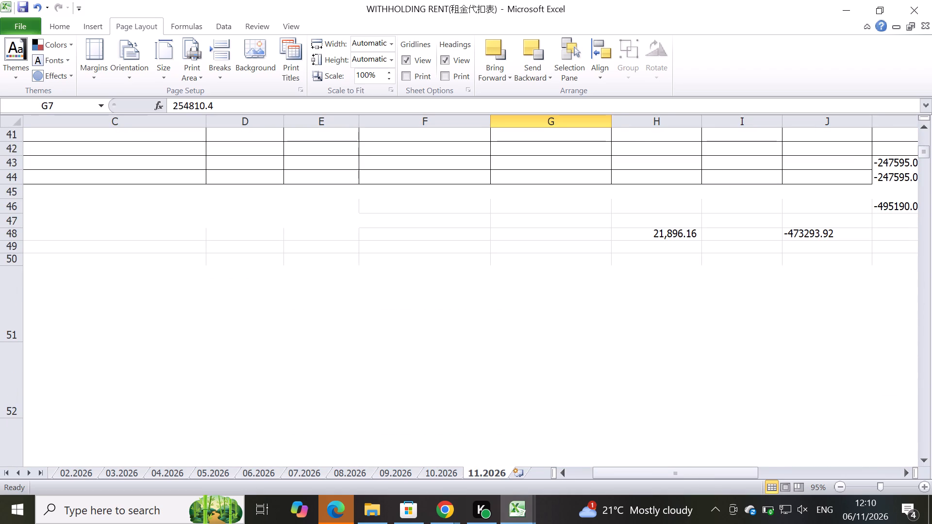
drag(709, 479, 514, 523)
drag(634, 472, 505, 505)
scroll(215, 462, down, 3)
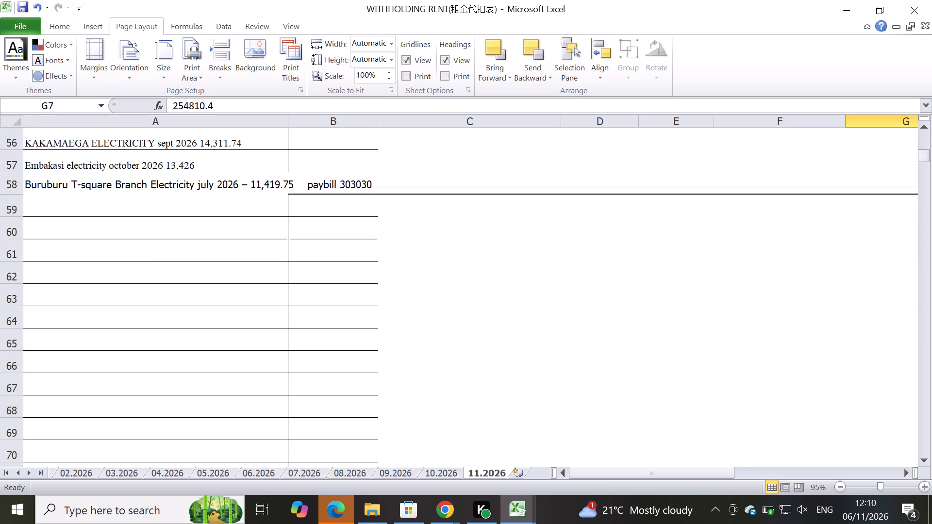
scroll(215, 462, down, 1)
scroll(215, 462, up, 1)
click(234, 326)
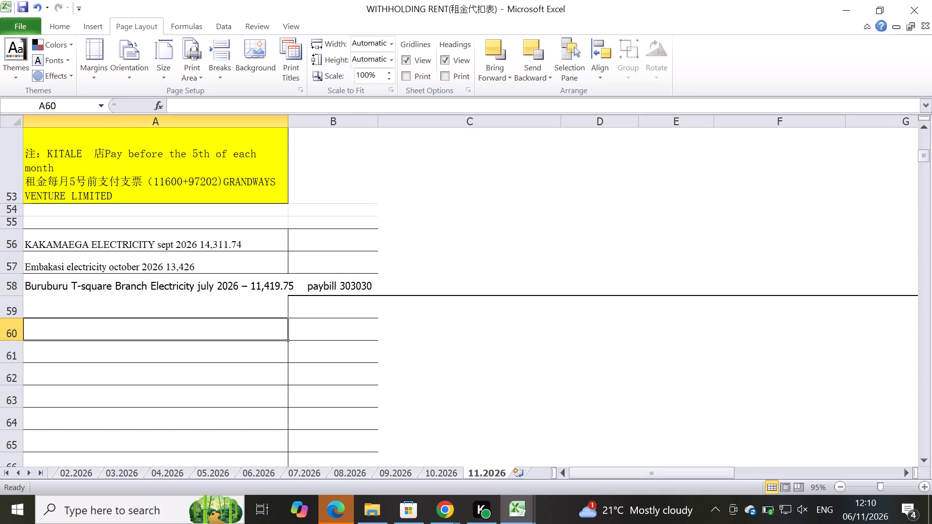
click(69, 308)
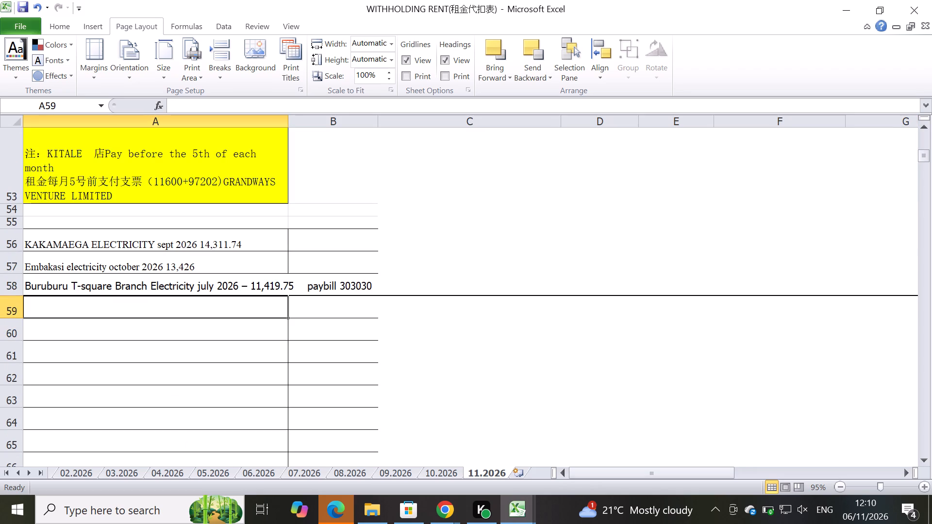
Examine the utility and service charge entries in column A of the 10.2026 sheet.
click(439, 471)
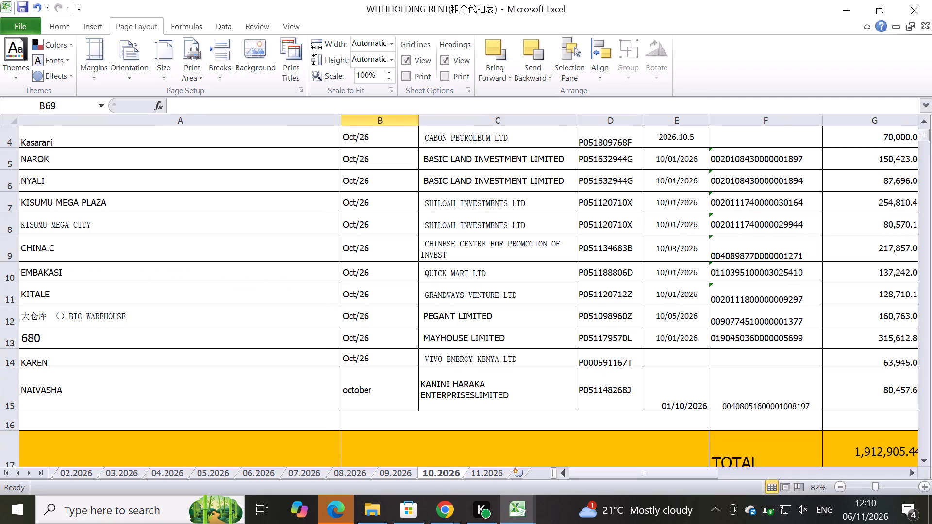
drag(929, 136, 931, 145)
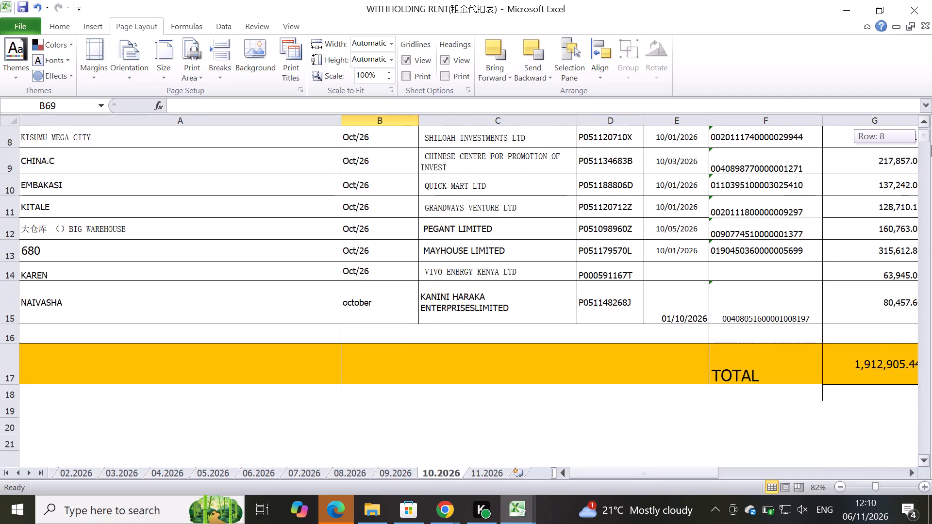
drag(931, 145, 931, 154)
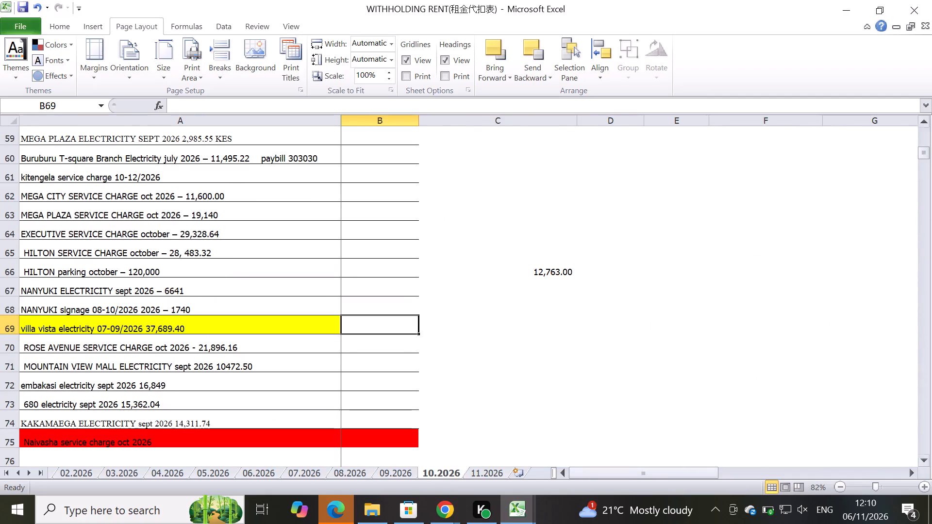
click(62, 140)
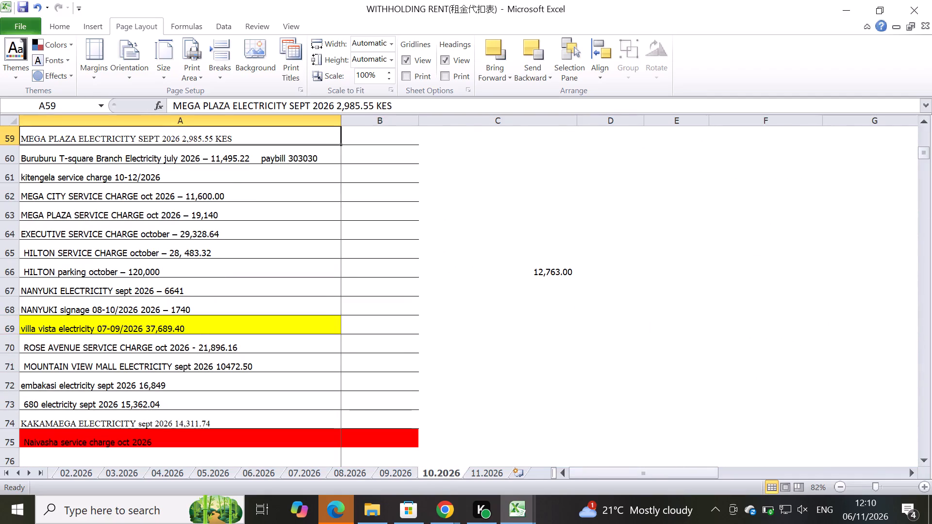
scroll(87, 270, up, 1)
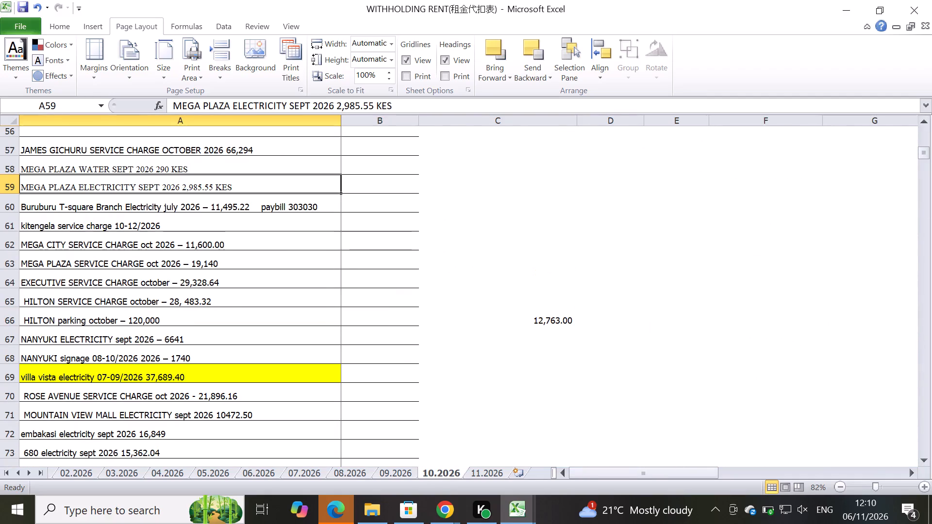
click(60, 163)
click(71, 149)
click(70, 218)
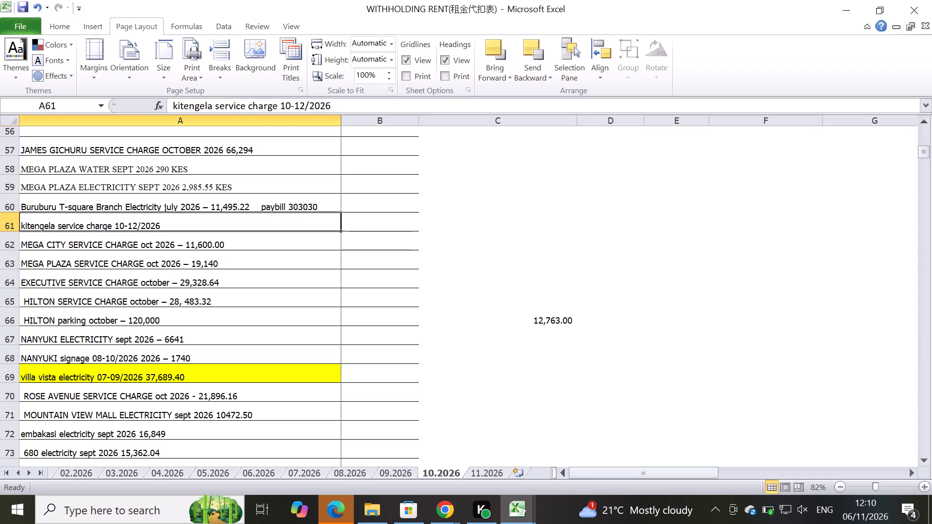
click(68, 249)
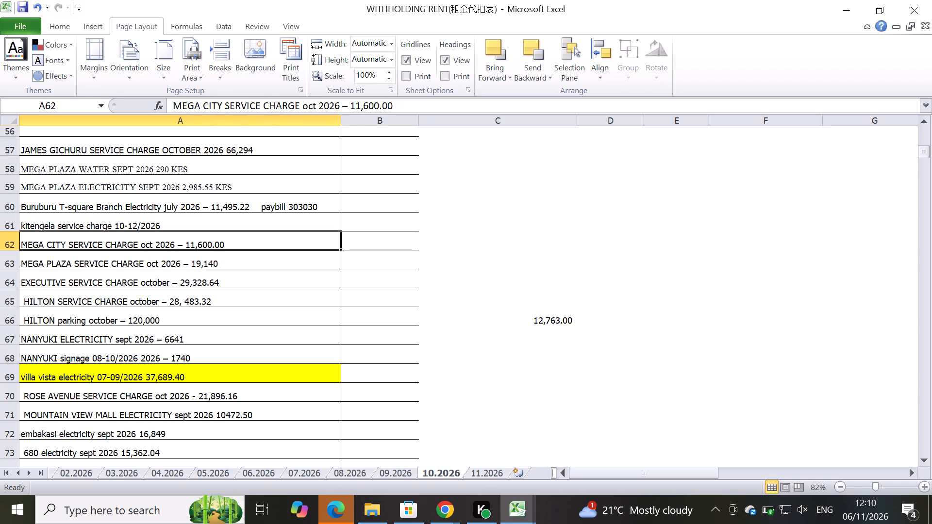
Copy the Mega City and Mega Plaza service charge entries from the 10.2026 sheet into A59:A60 of the 11.2026 sheet.
drag(29, 243, 200, 254)
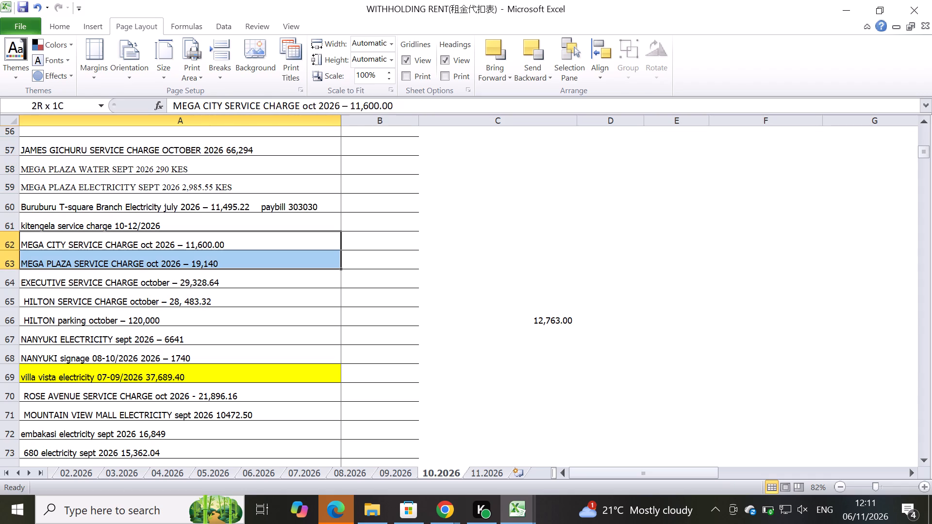
drag(200, 254, 202, 256)
right_click(202, 256)
click(241, 28)
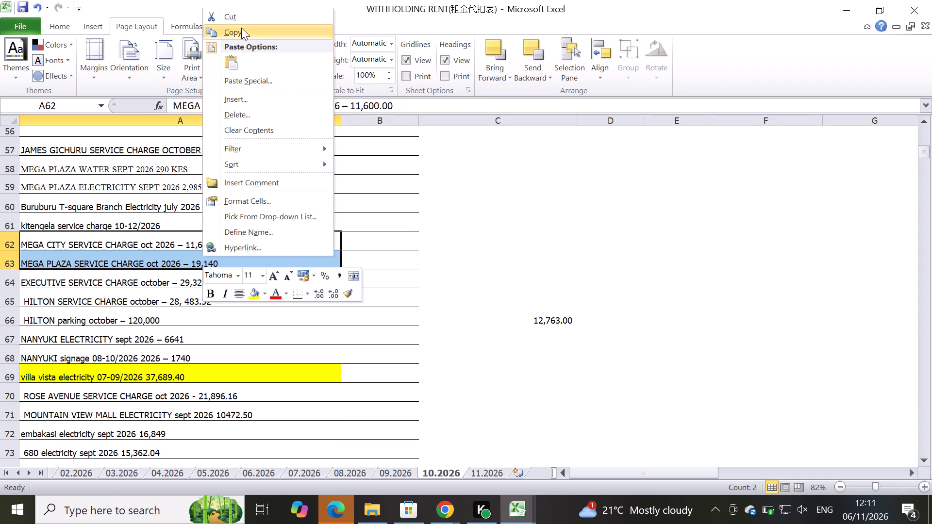
click(489, 469)
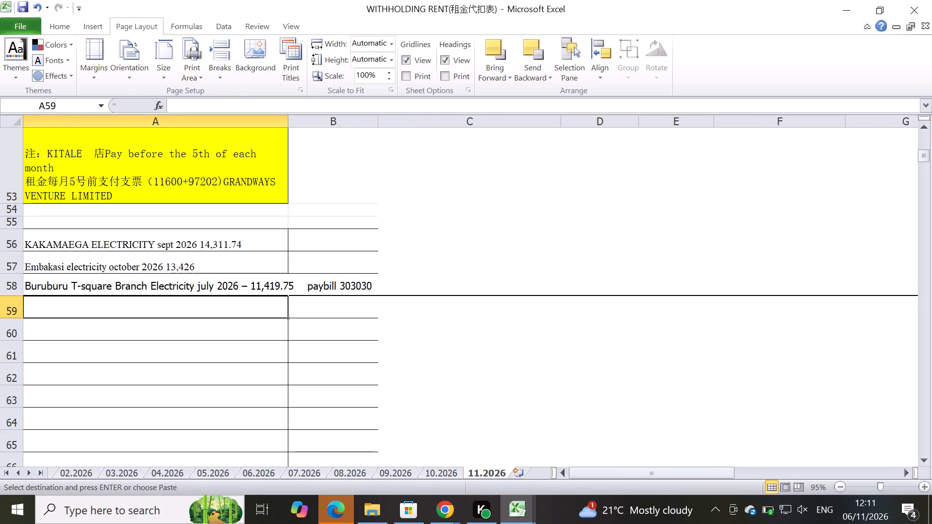
right_click(62, 308)
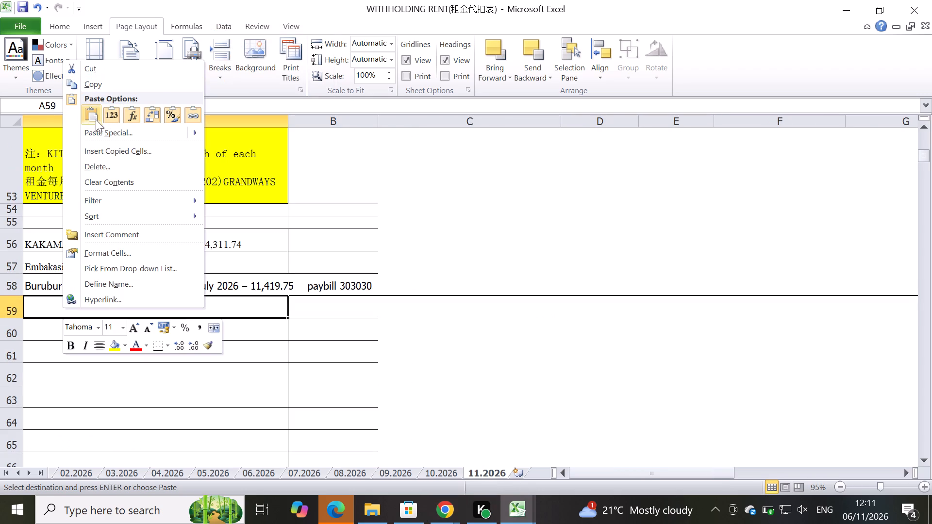
click(93, 117)
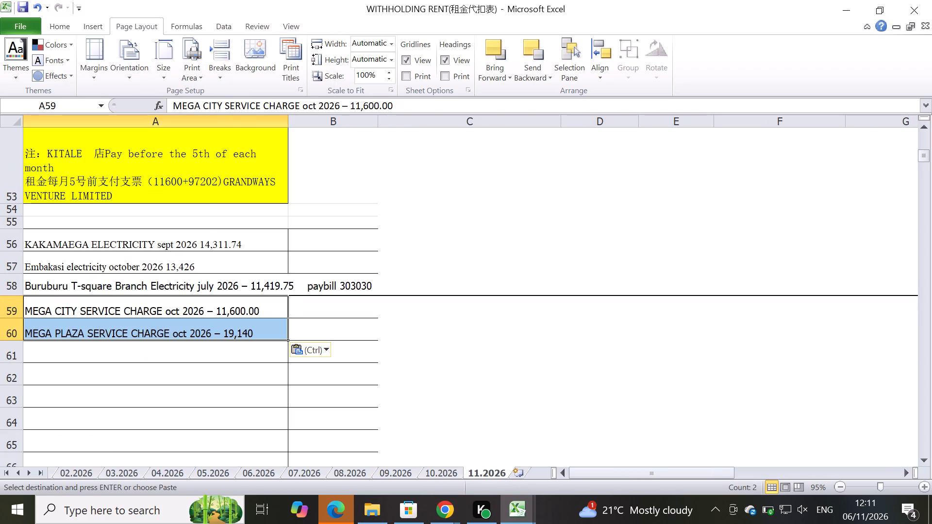
Change the month in the Mega City service charge entry in A59 to nov.
click(71, 307)
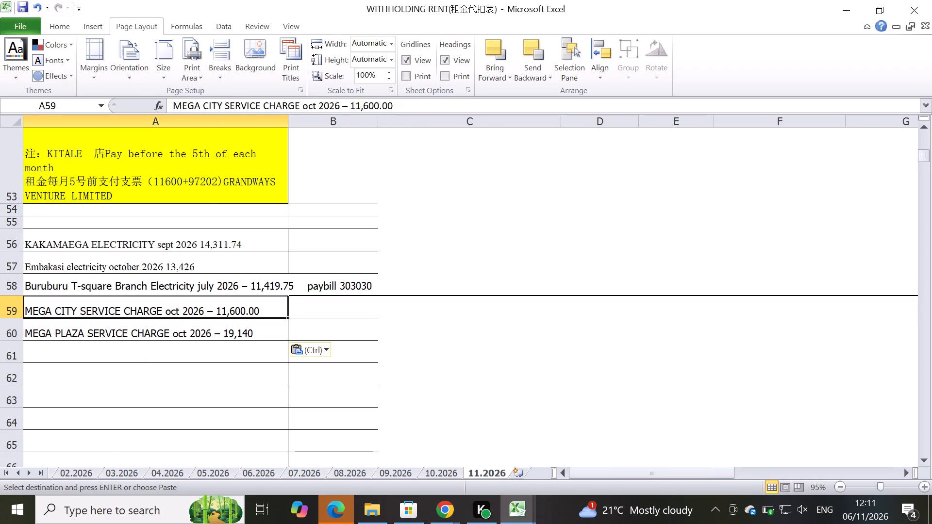
double_click(181, 311)
click(179, 310)
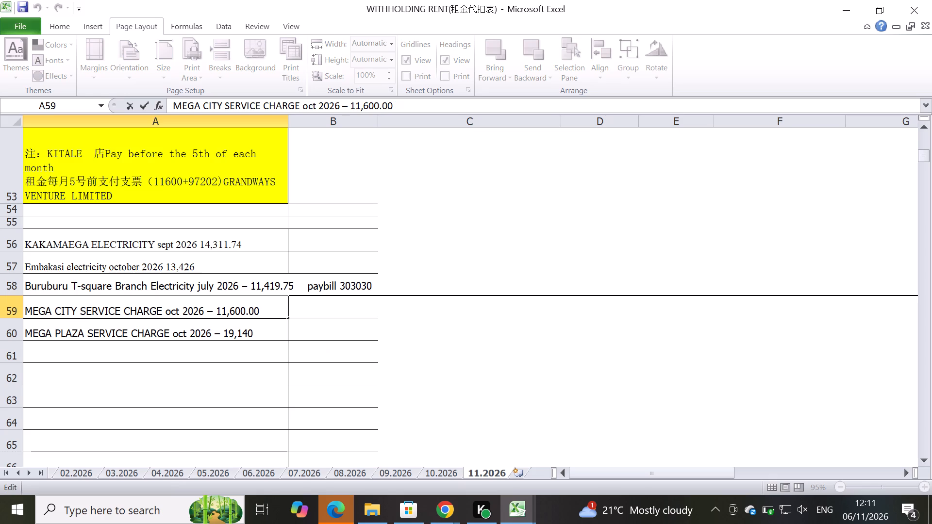
key(BackSpace)
key(BackSpace)
key(BackSpace)
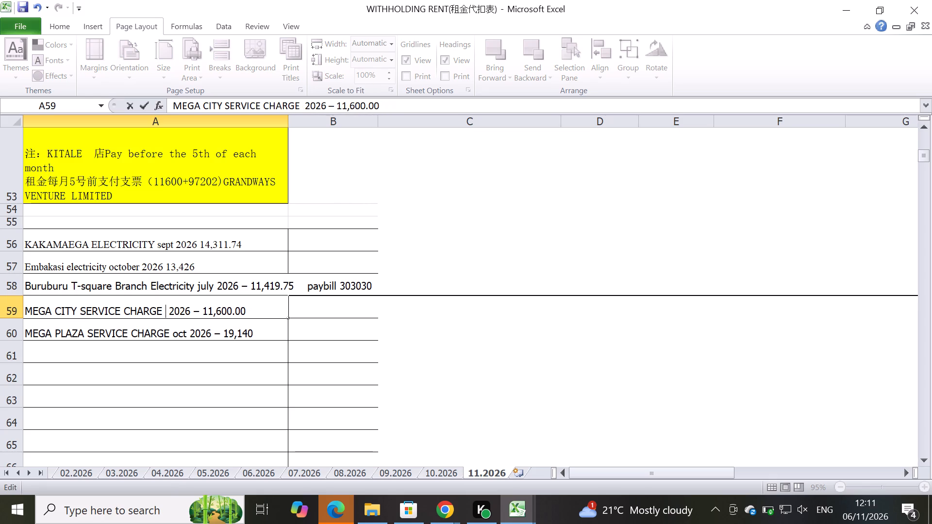
text(nov)
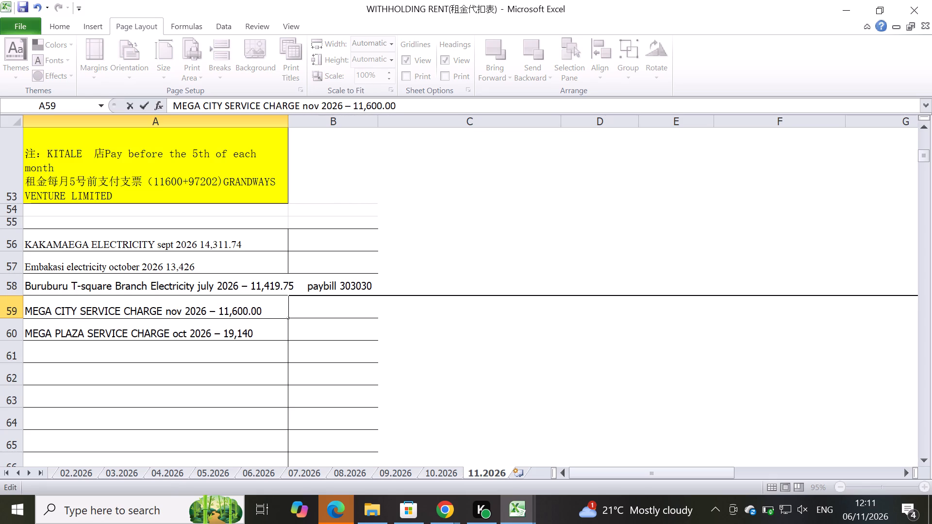
click(269, 306)
Change the month in the Mega Plaza service charge entry in A60 to nov.
double_click(184, 332)
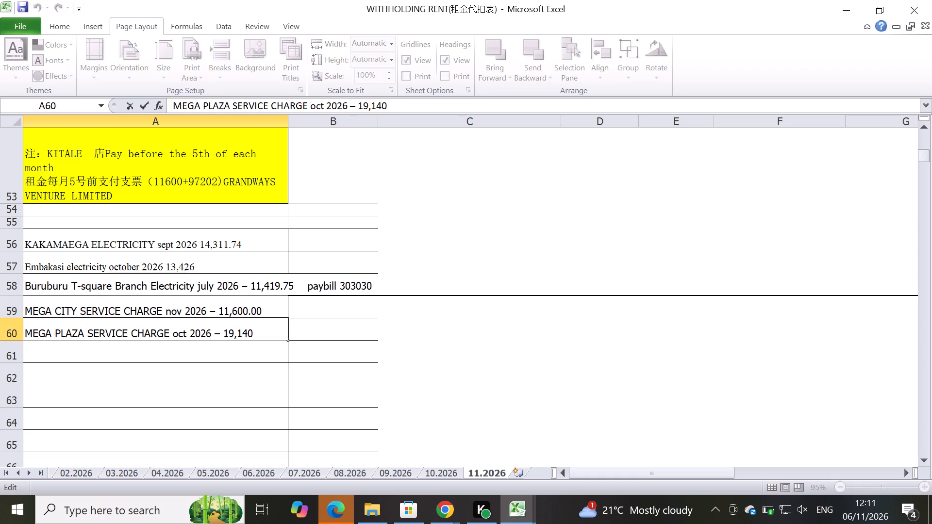
click(186, 332)
key(BackSpace)
key(BackSpace)
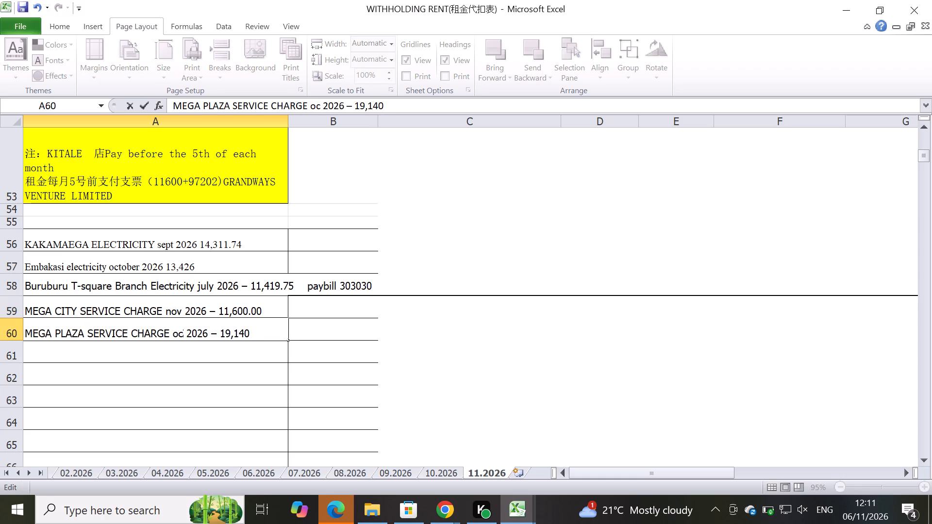
key(BackSpace)
text(nov)
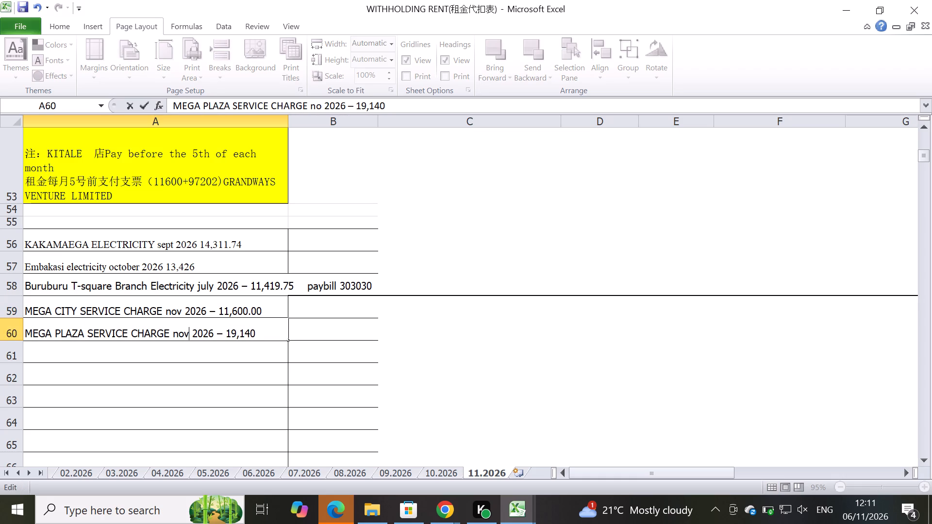
Commit the edited Mega Plaza service charge entry in A60.
click(265, 378)
click(349, 328)
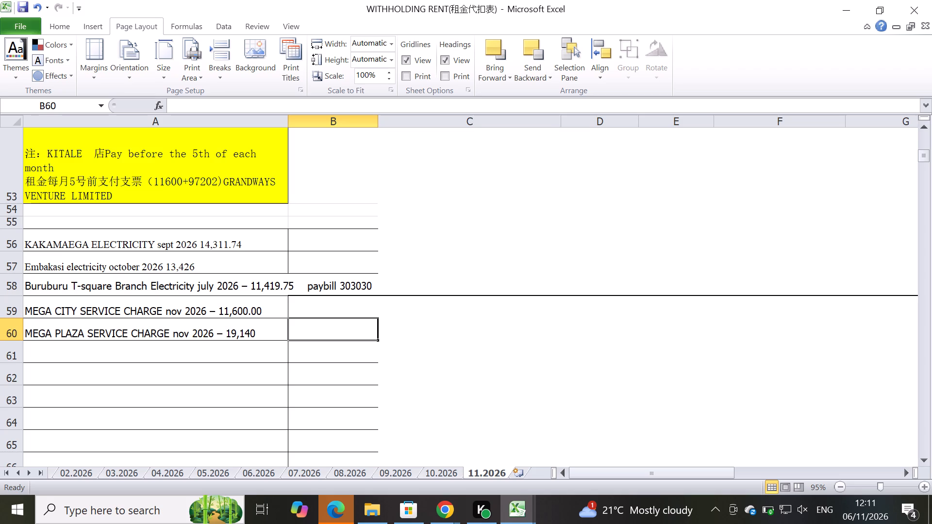
click(97, 356)
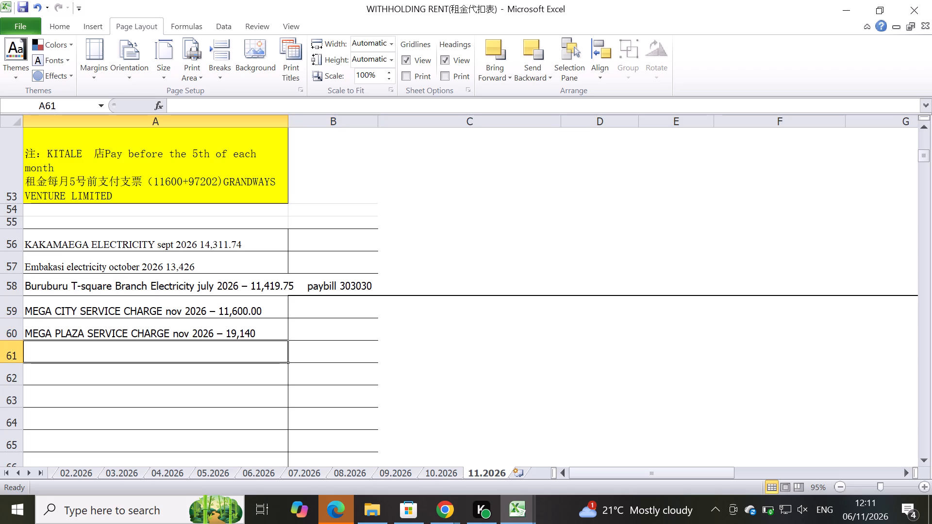
Copy the entire NGONG' rent row from the 08.2026 sheet into row 29 of the 11.2026 sheet, below BURUBURU-T.SQUARE.
click(347, 473)
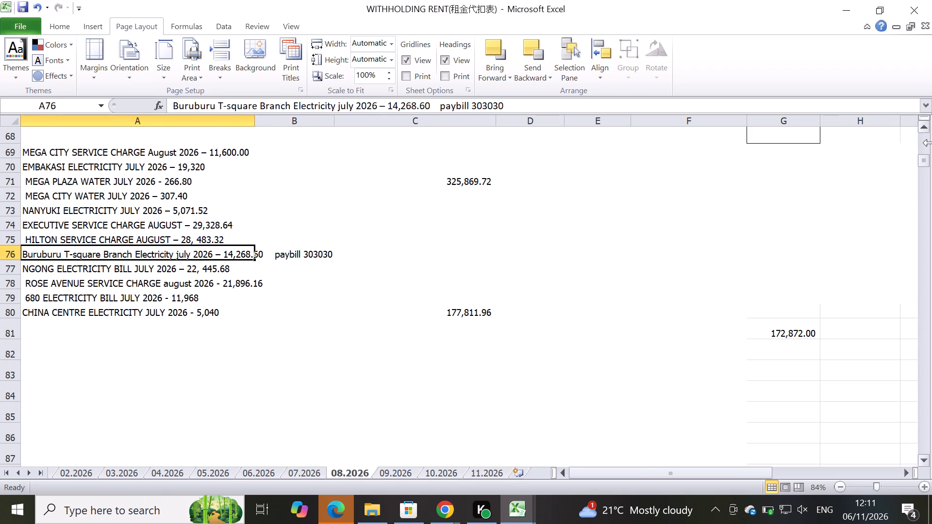
drag(922, 164, 922, 149)
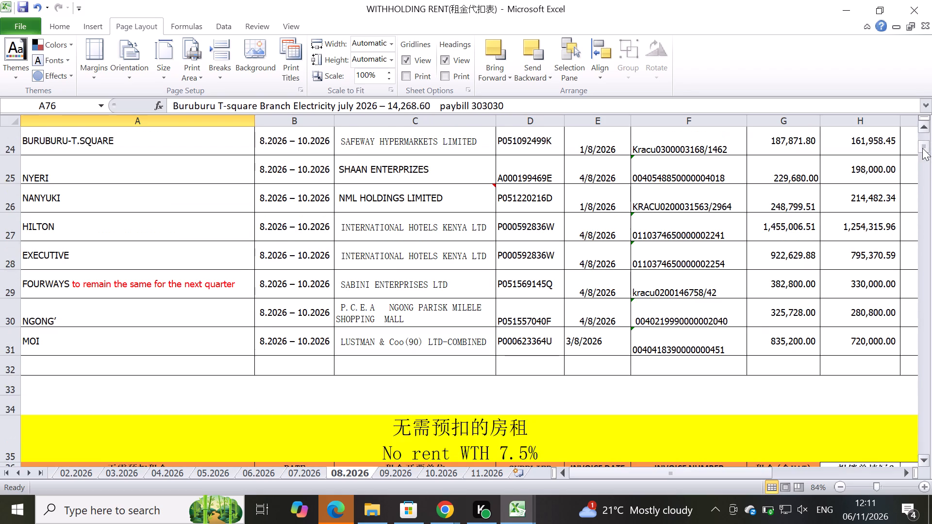
click(188, 313)
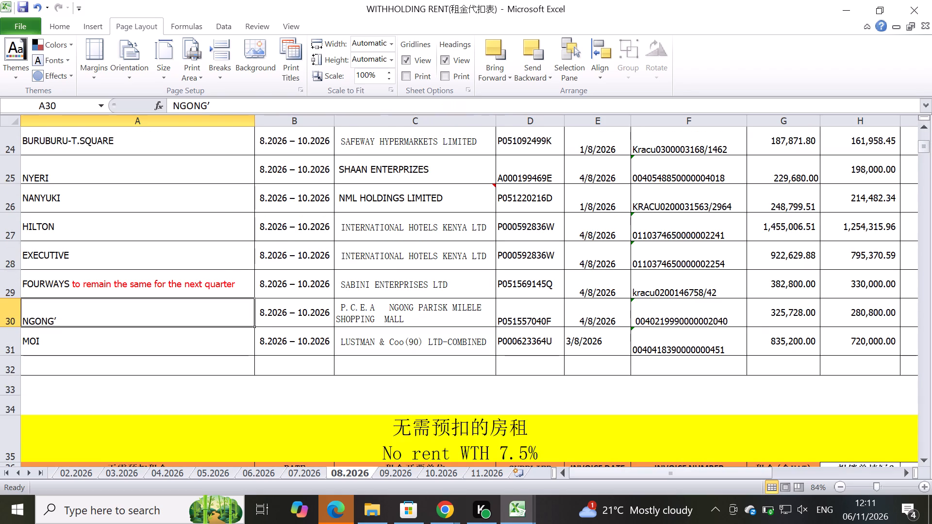
click(449, 298)
click(8, 318)
right_click(8, 318)
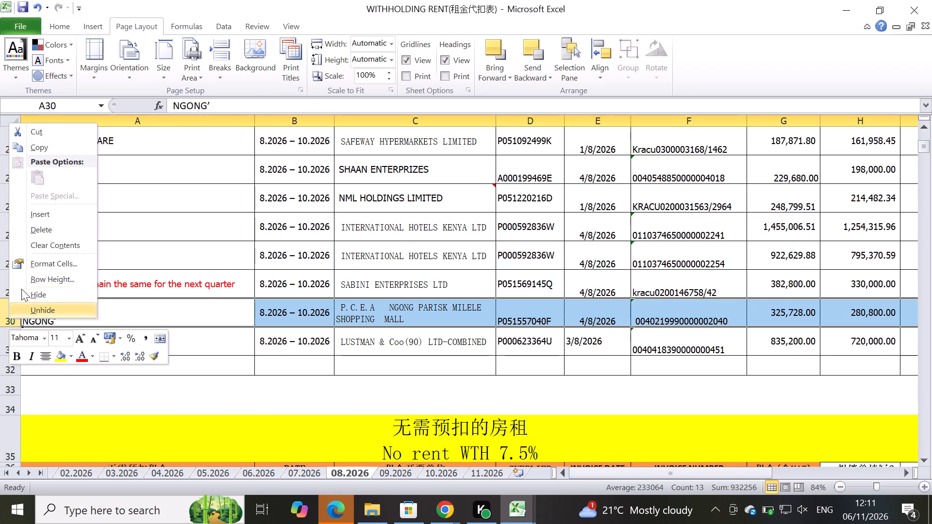
click(25, 147)
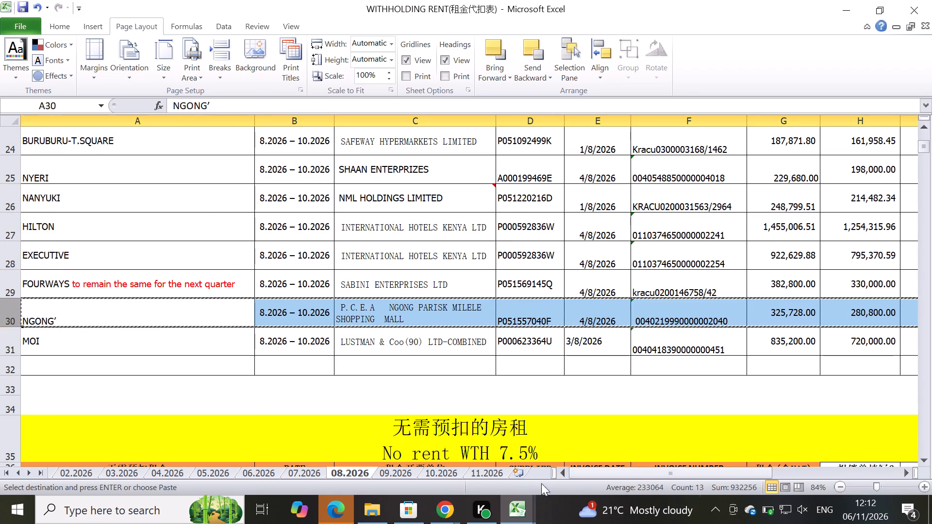
click(487, 473)
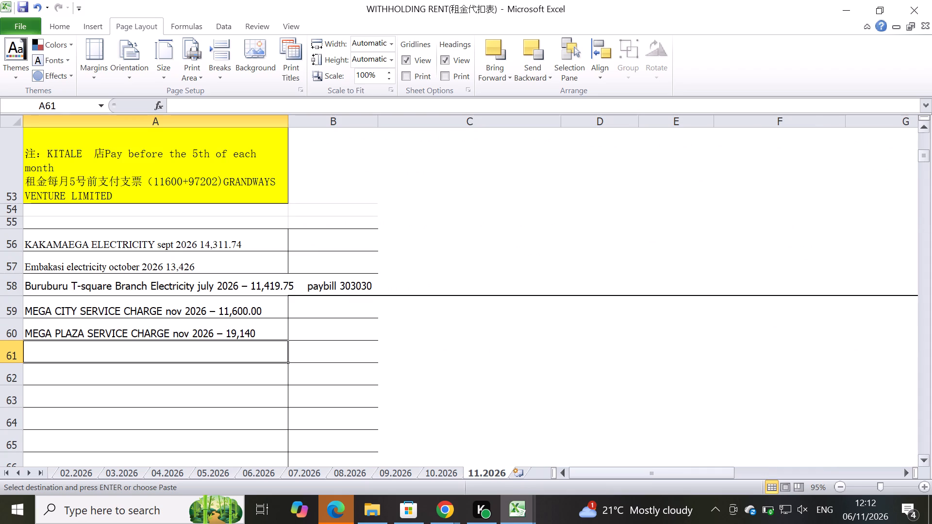
drag(923, 159, 922, 135)
scroll(16, 404, down, 1)
scroll(135, 410, down, 1)
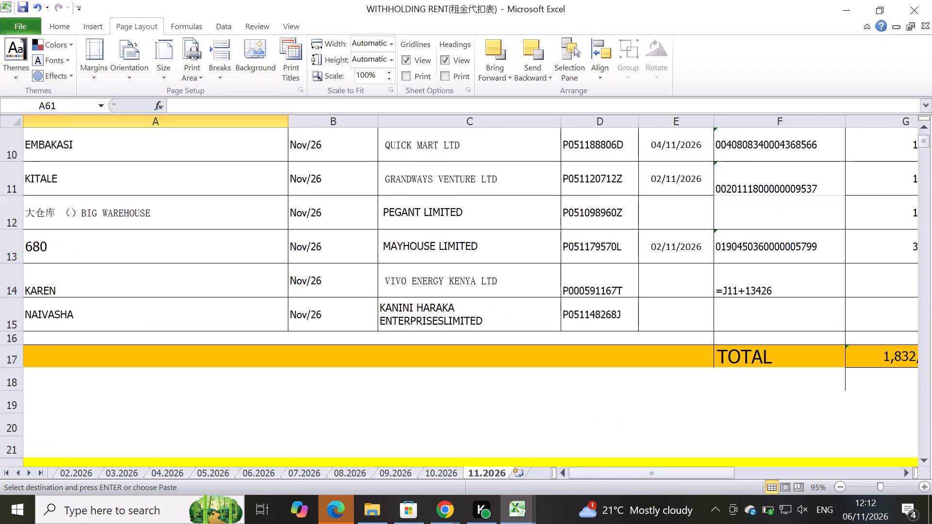
scroll(135, 410, down, 3)
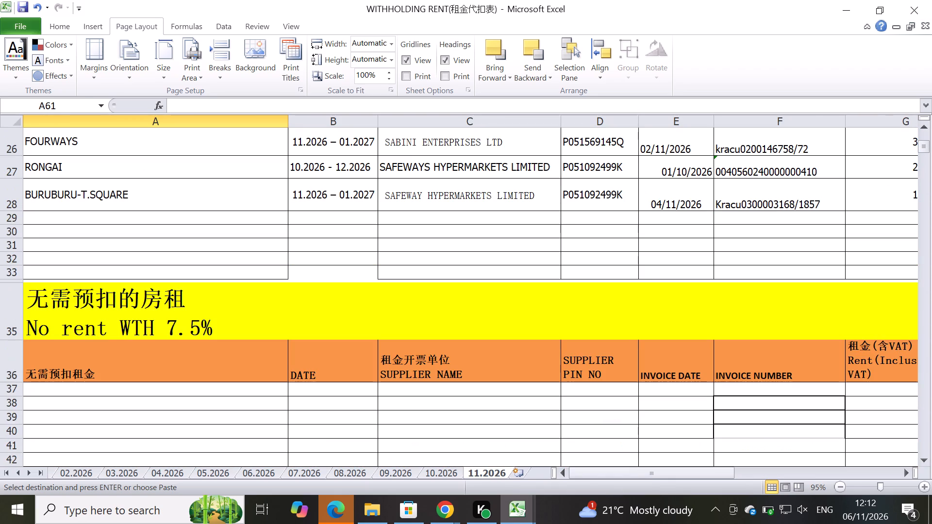
click(48, 217)
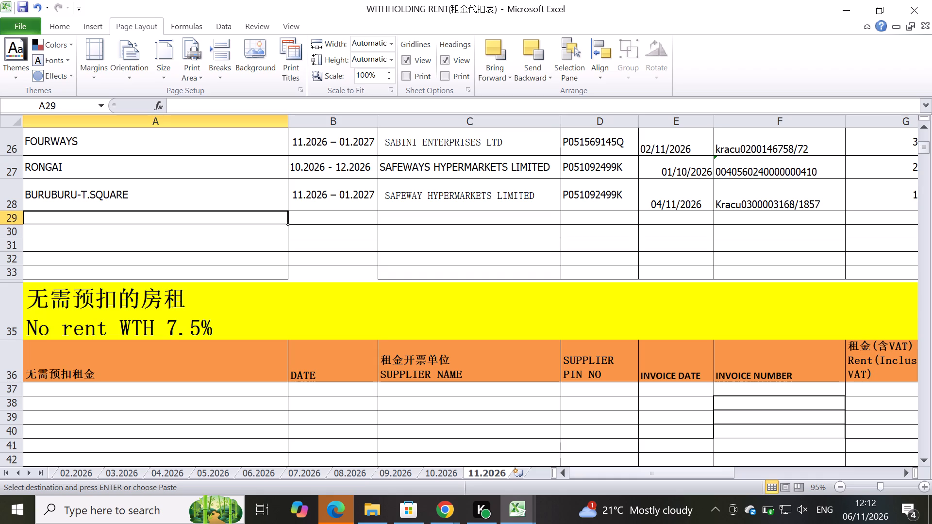
right_click(48, 217)
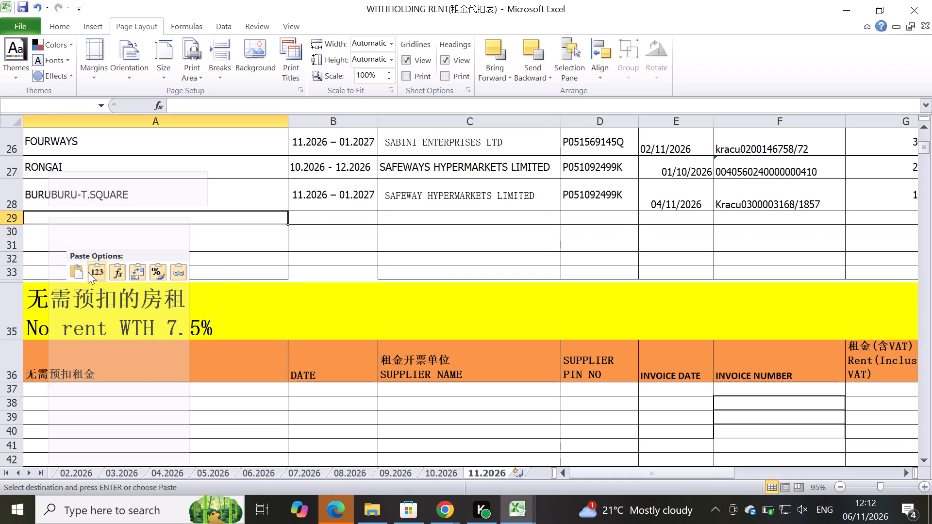
click(73, 274)
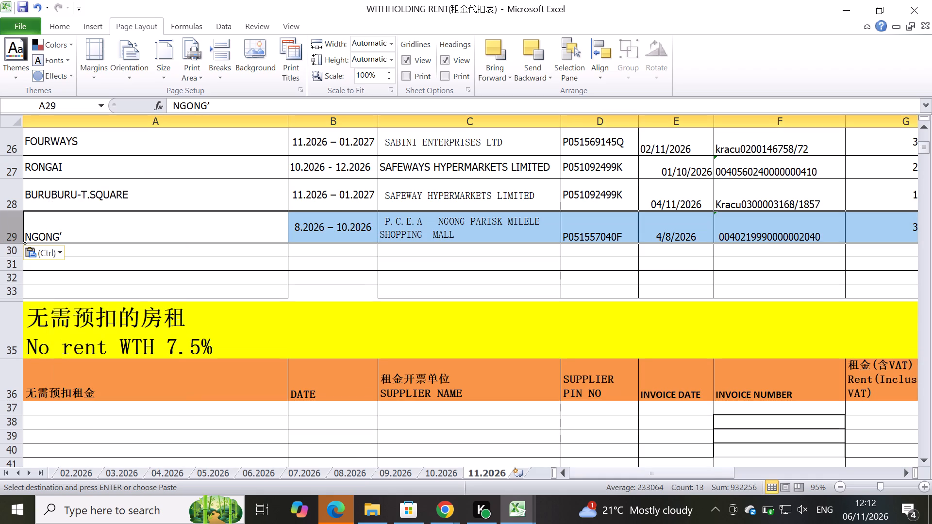
Set the NGONG' rental period in B29 to 11.2026 – 01.2027 by filling down an exact copy of B28.
click(331, 224)
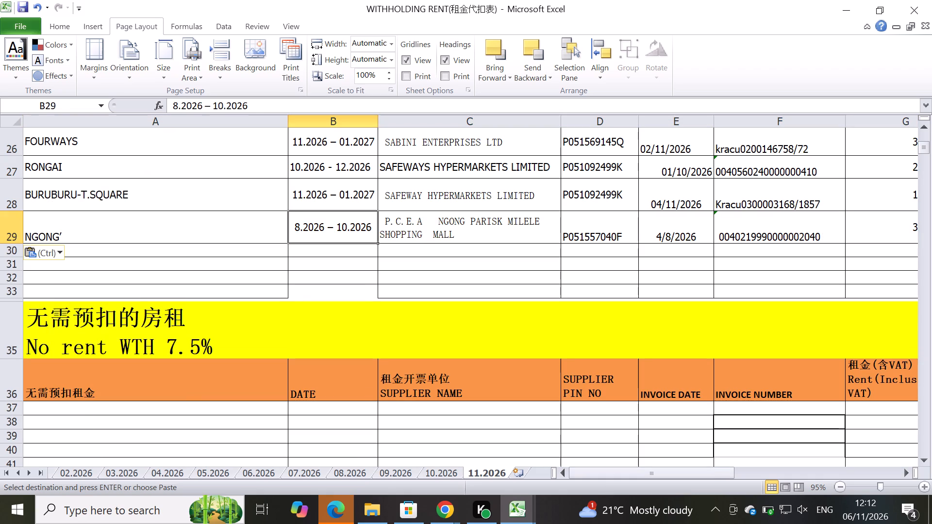
click(329, 191)
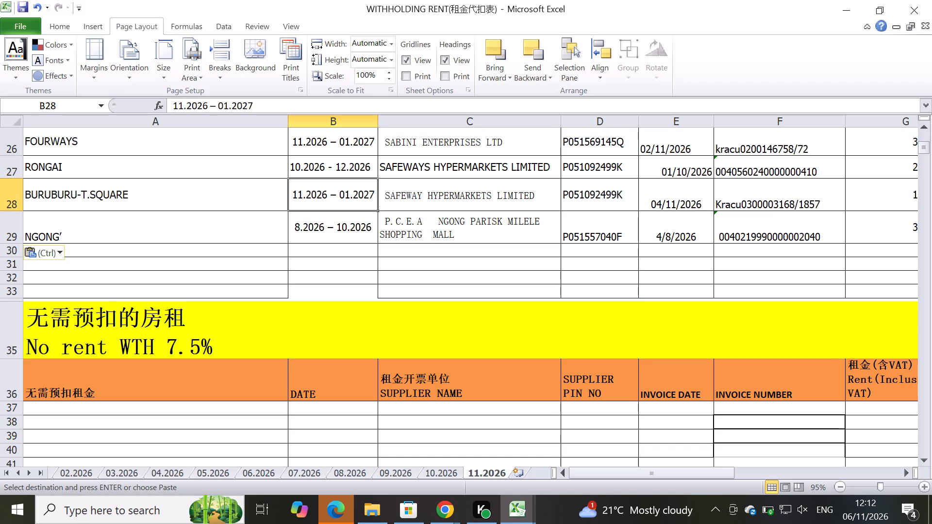
drag(378, 208, 374, 234)
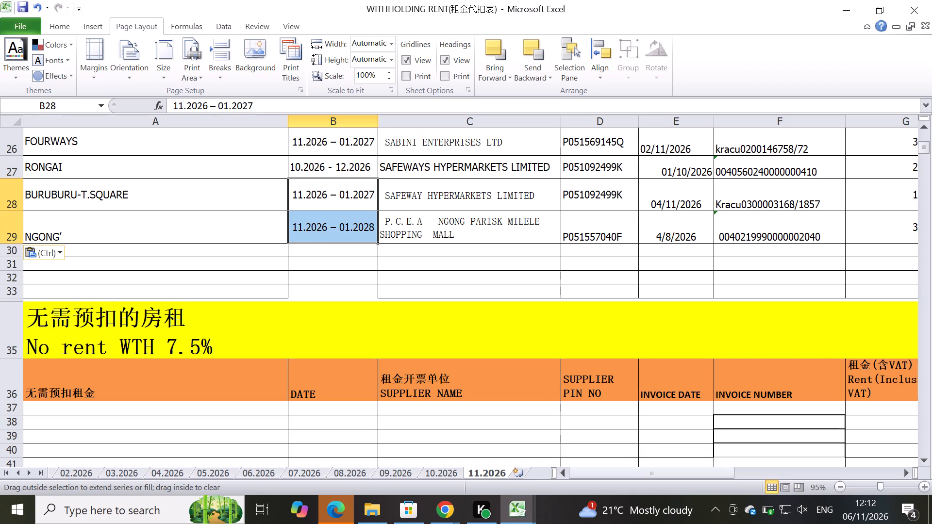
click(387, 252)
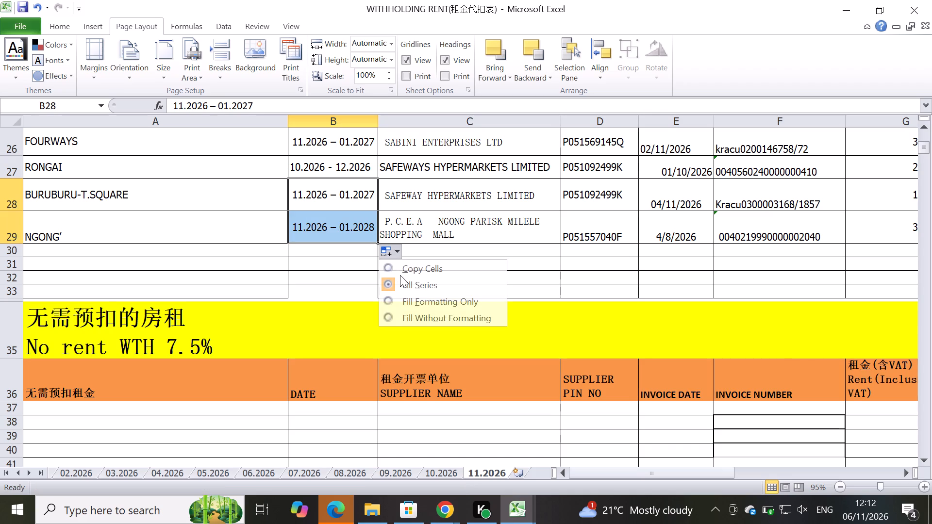
click(413, 272)
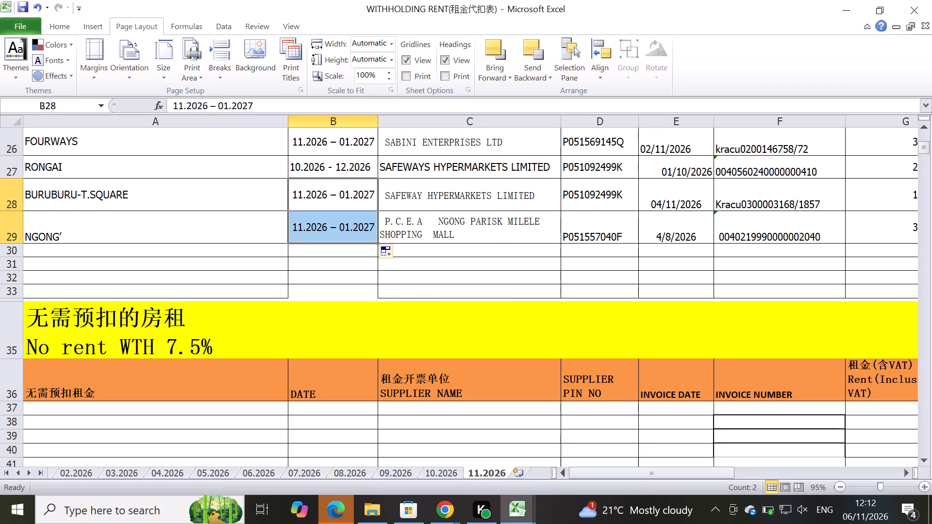
click(429, 232)
click(331, 210)
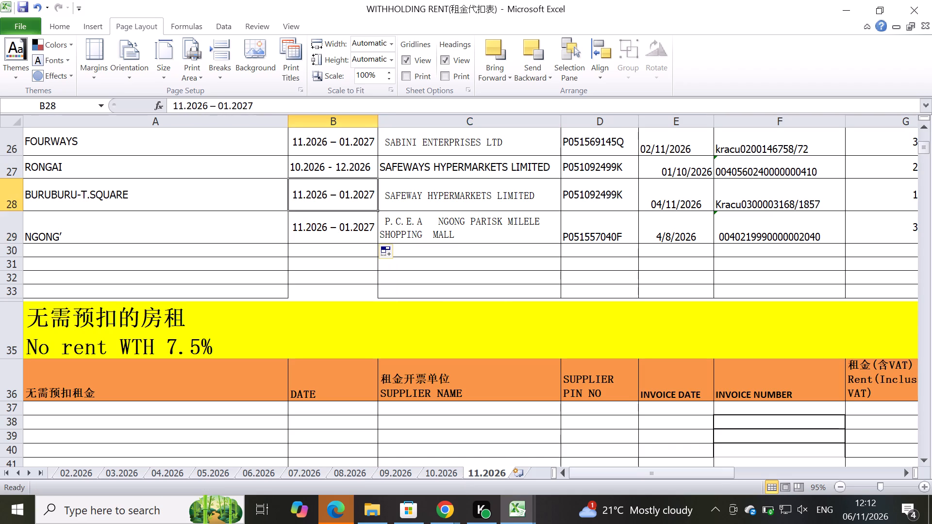
Replace the NGONG' invoice date in E29 with 02/11/2026, copied with its formatting from the FOURWAYS row.
click(495, 238)
click(595, 231)
click(669, 231)
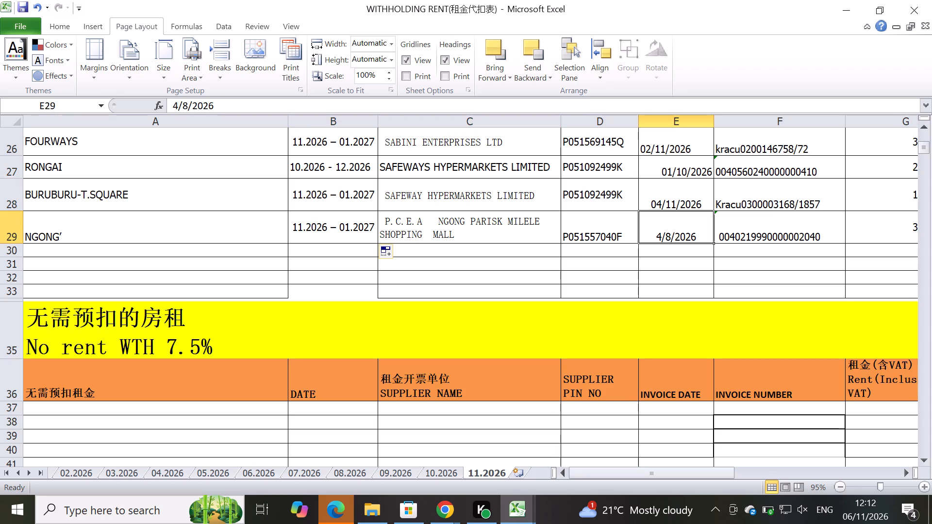
click(661, 142)
right_click(661, 142)
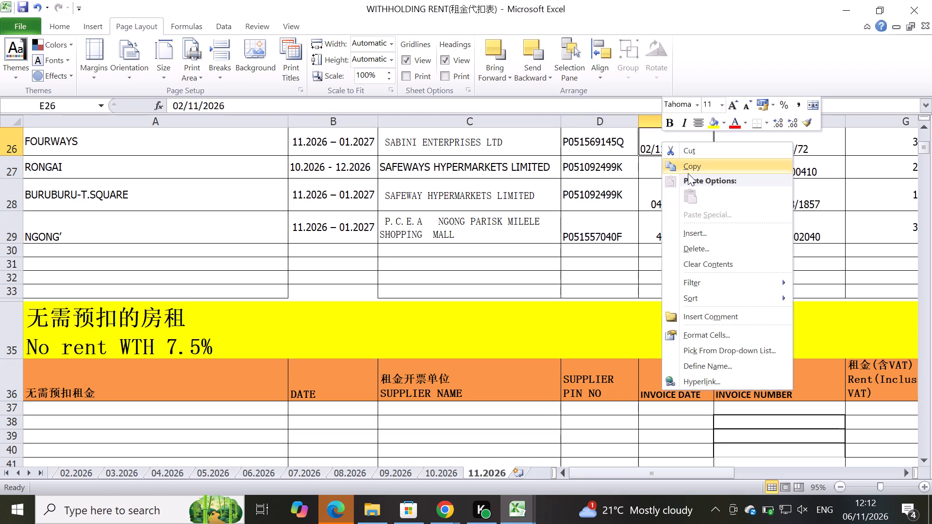
click(688, 173)
click(666, 230)
right_click(664, 229)
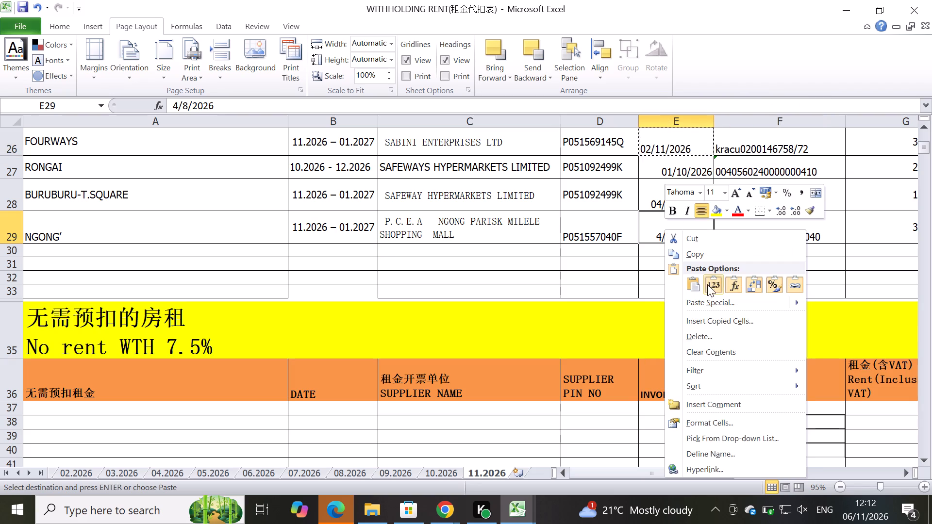
click(709, 283)
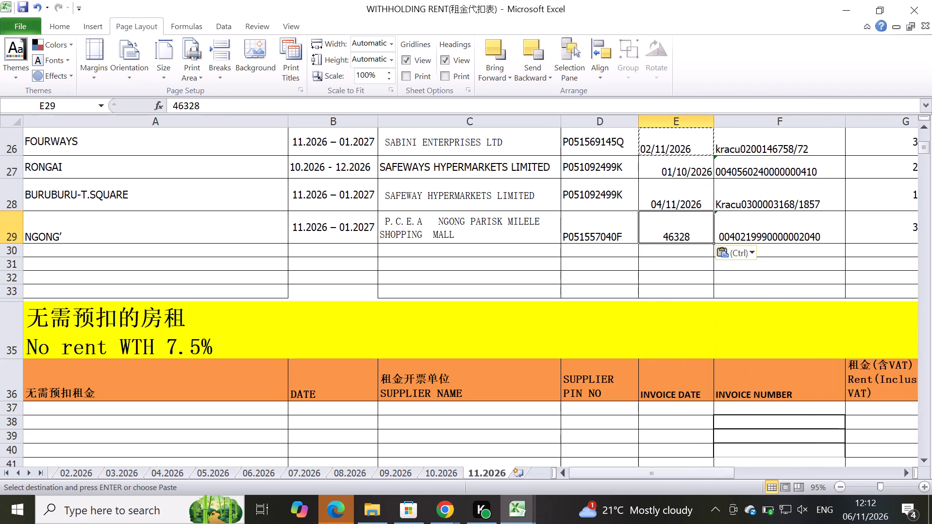
right_click(660, 221)
click(690, 280)
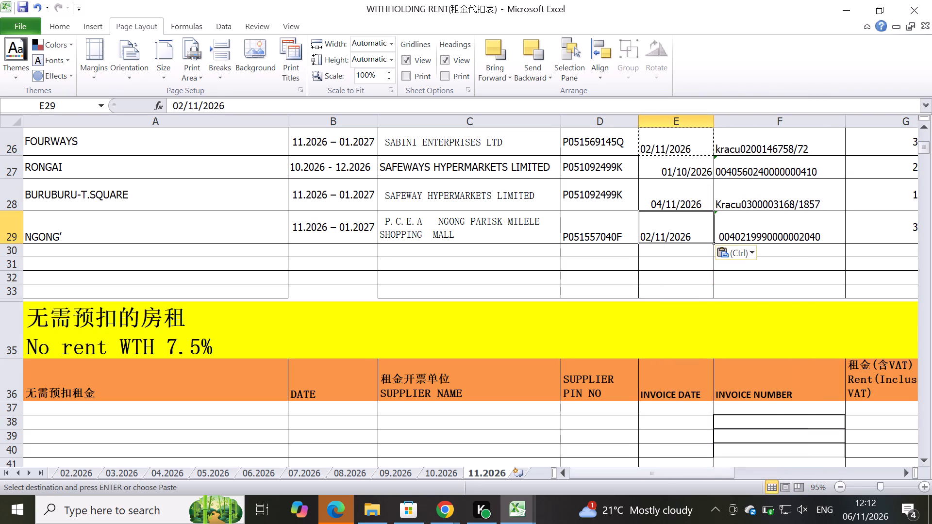
click(745, 281)
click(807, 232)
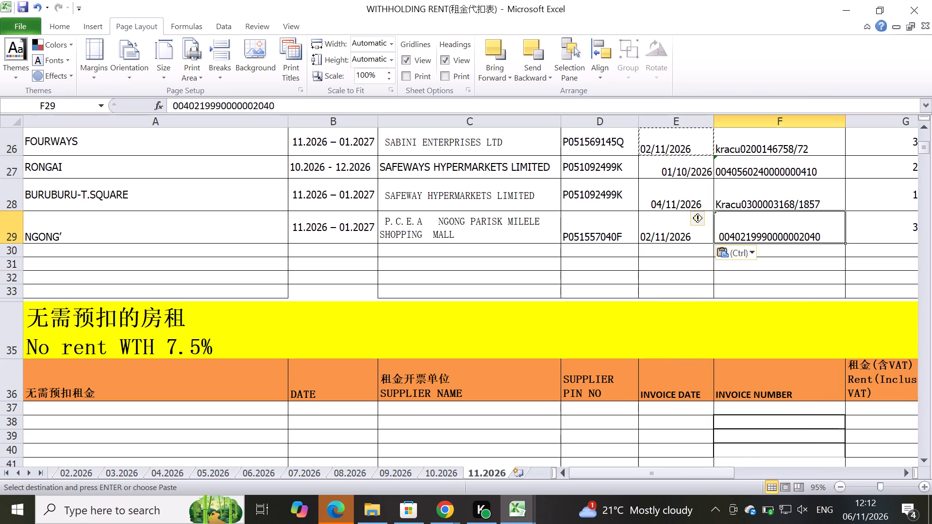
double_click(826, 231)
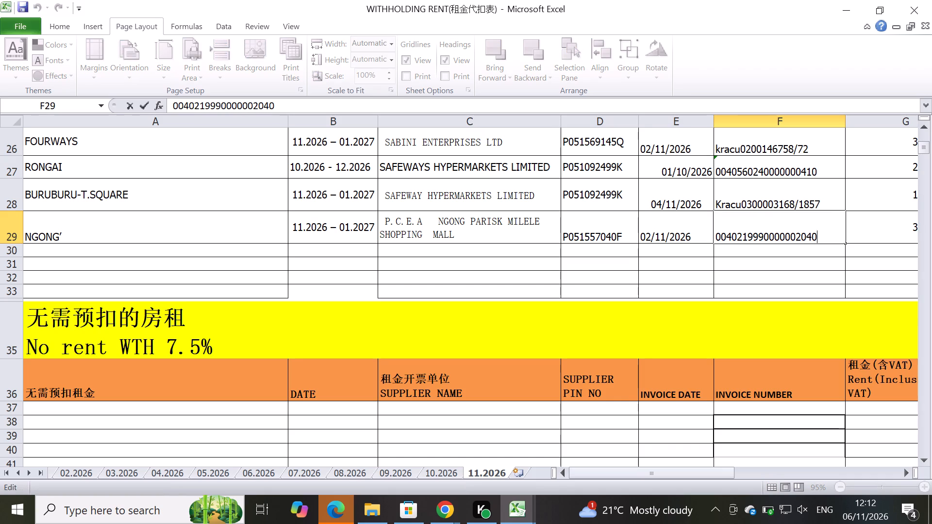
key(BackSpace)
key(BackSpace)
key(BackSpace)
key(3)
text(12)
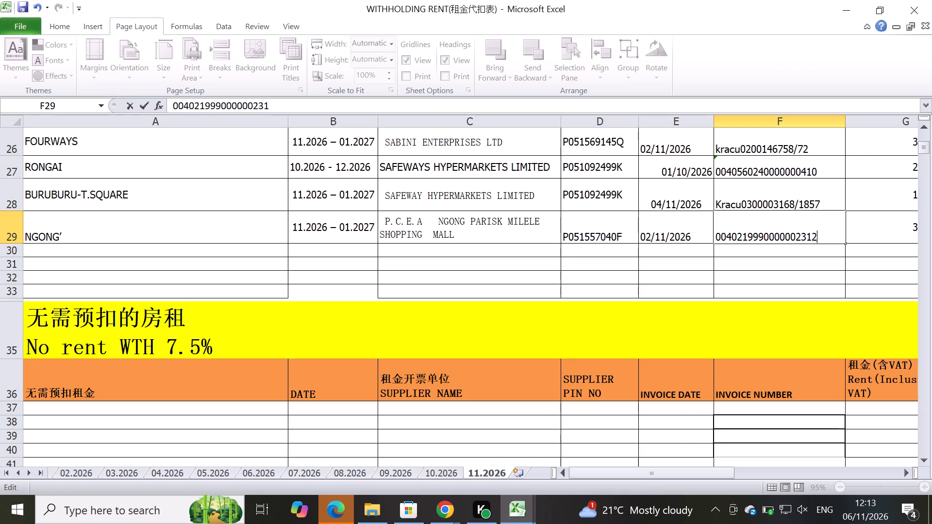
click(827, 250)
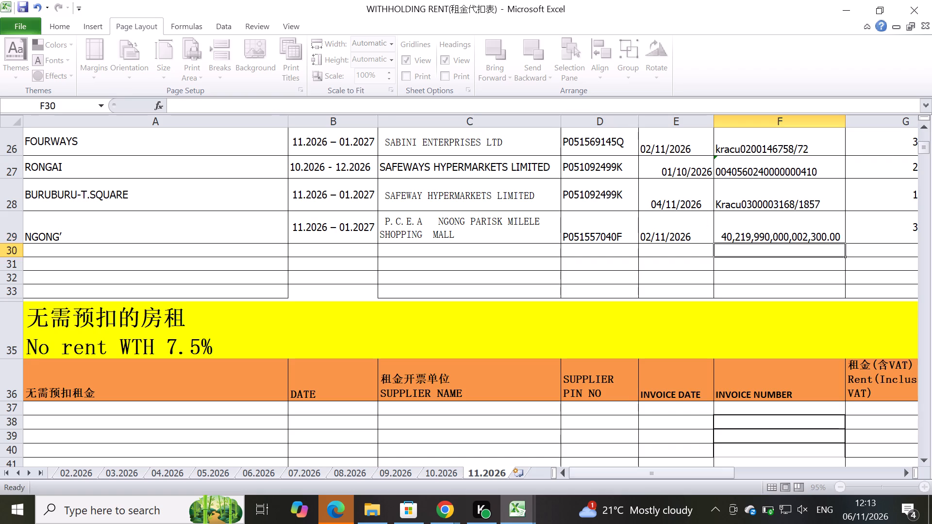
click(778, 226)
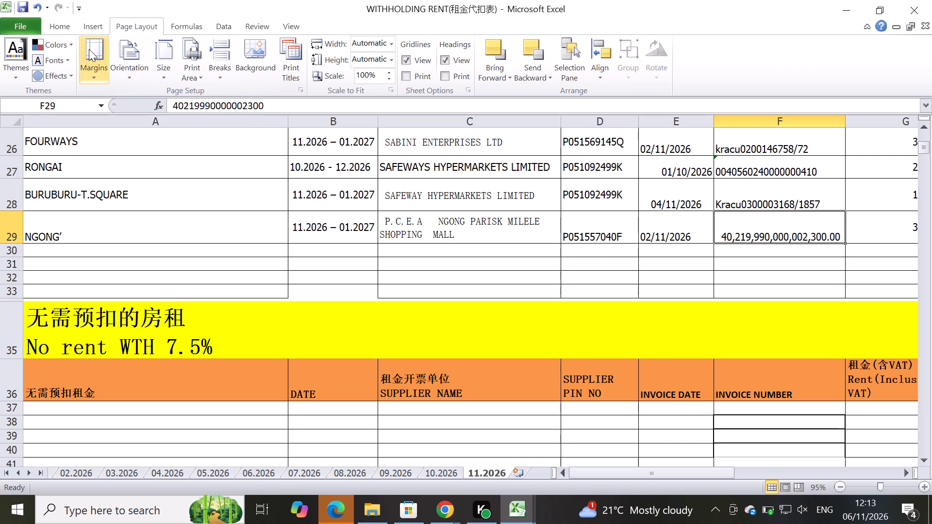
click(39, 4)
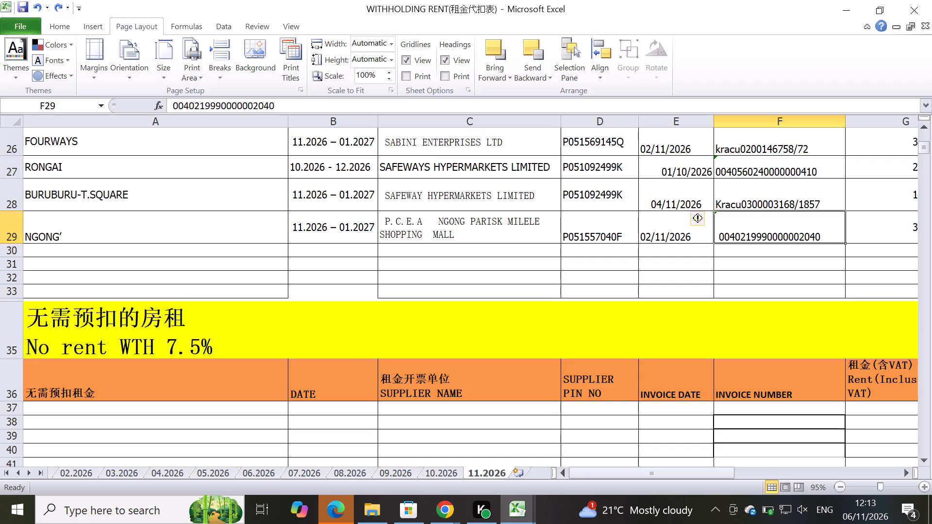
click(173, 103)
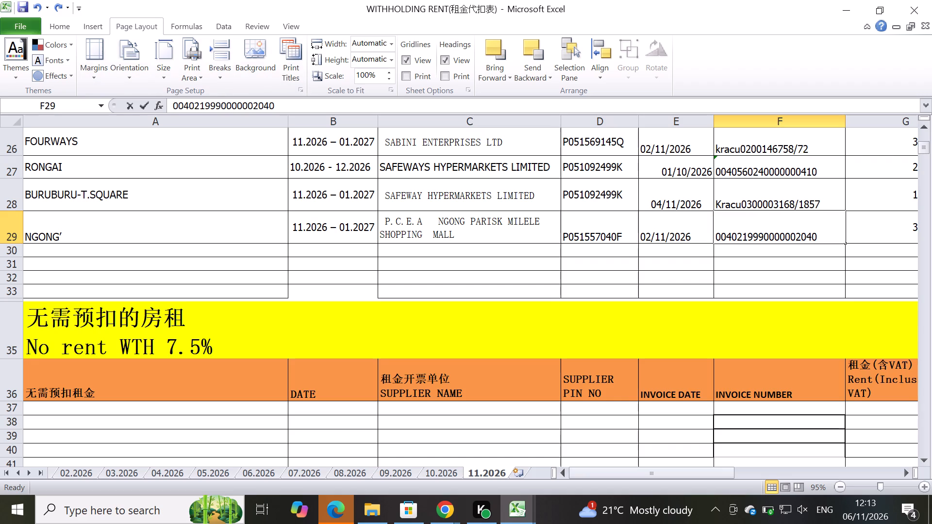
key(apostrophe)
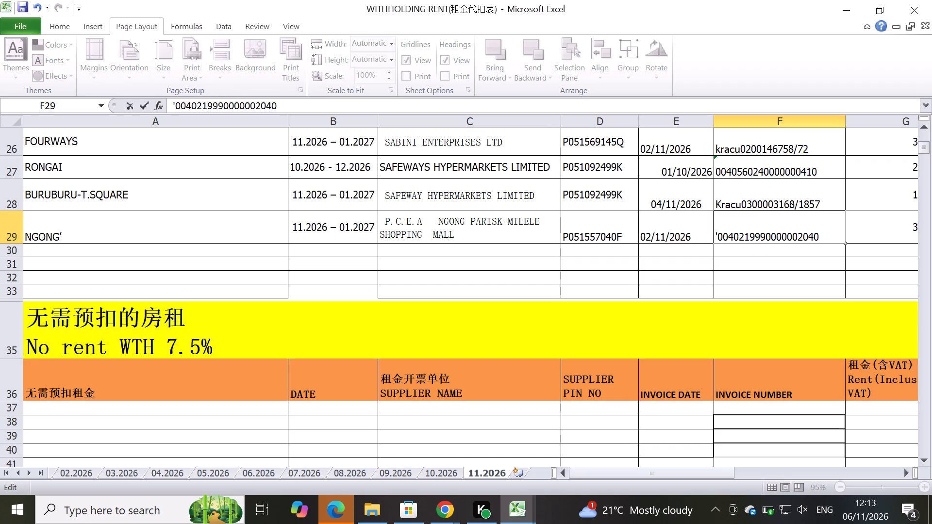
click(292, 106)
key(BackSpace)
key(BackSpace)
key(BackSpace)
text(312)
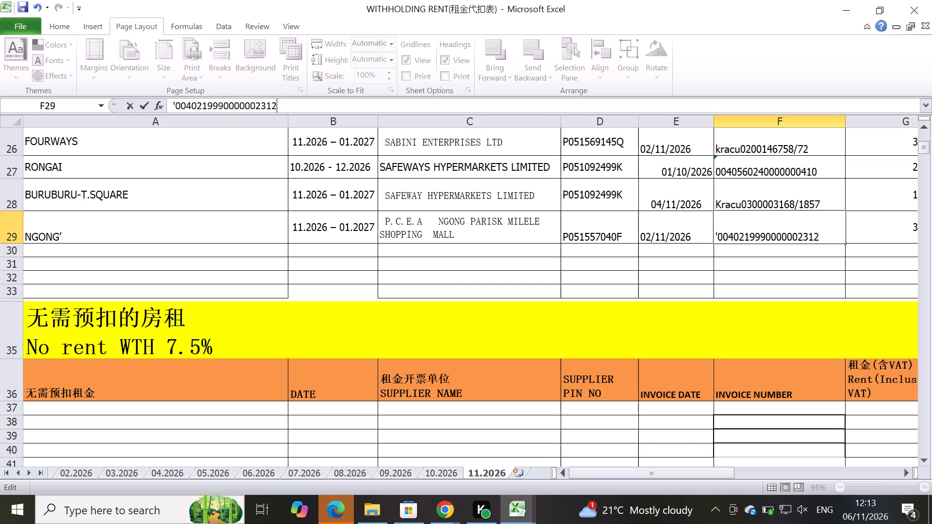
click(823, 266)
Check the NGONG' row's invoice number, rent amounts and withholding tax formula against the rows above it.
drag(644, 474, 657, 474)
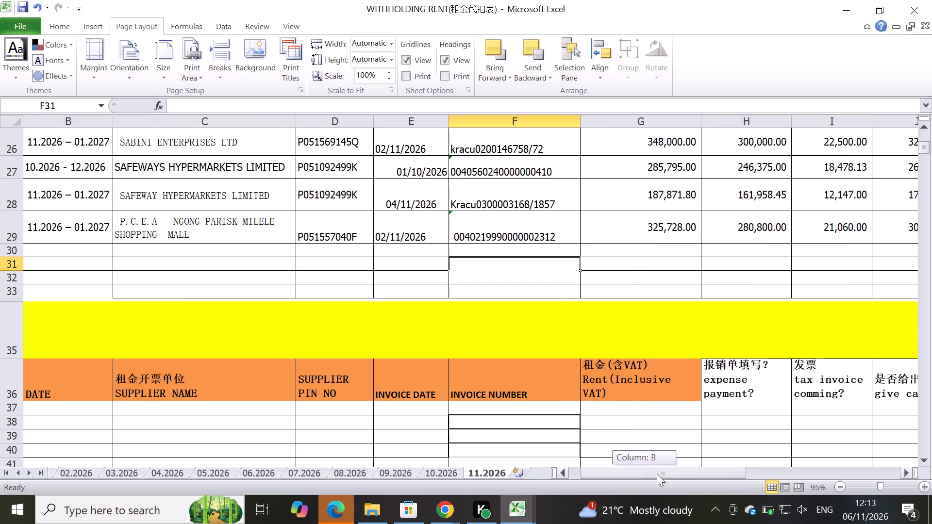
drag(657, 474, 658, 474)
click(533, 240)
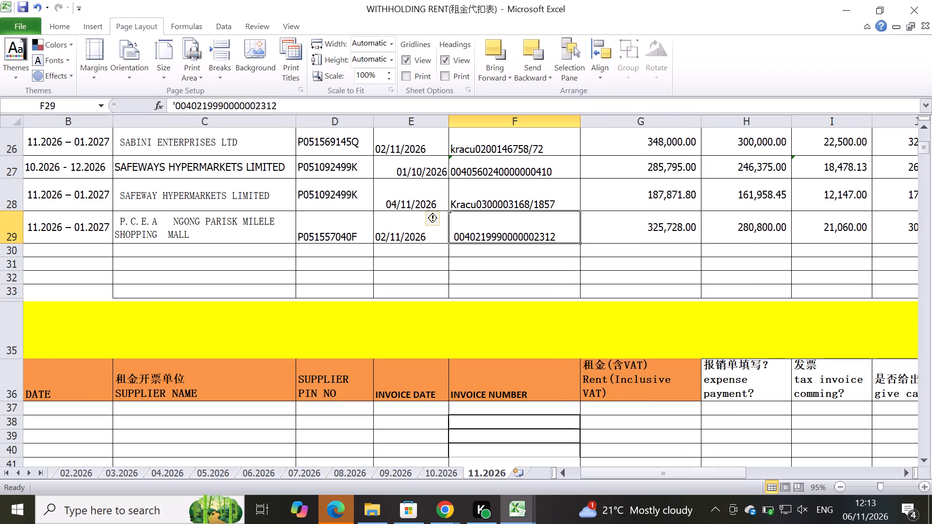
click(682, 219)
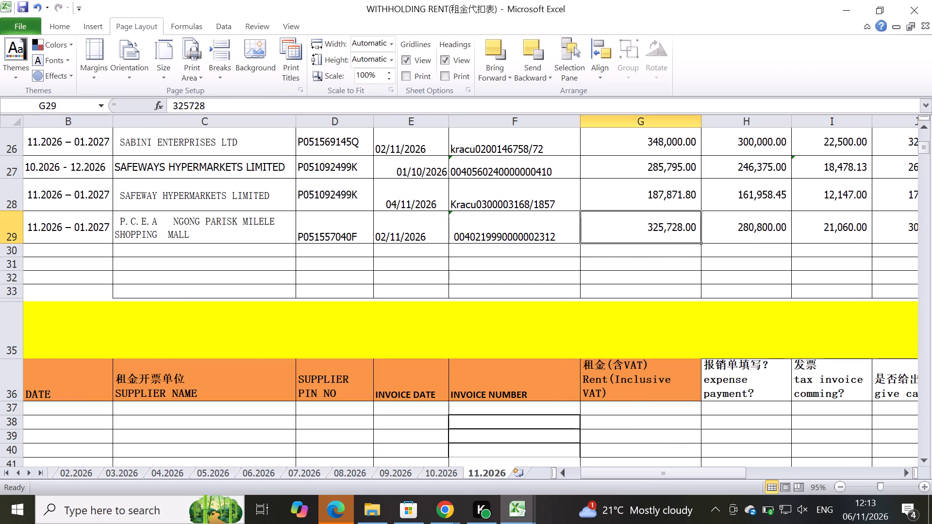
click(775, 224)
click(862, 223)
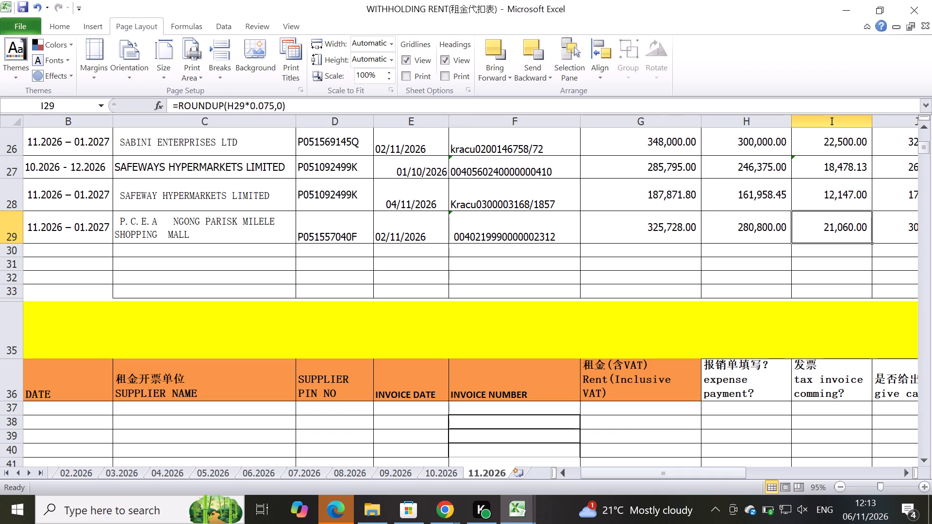
drag(716, 474, 722, 475)
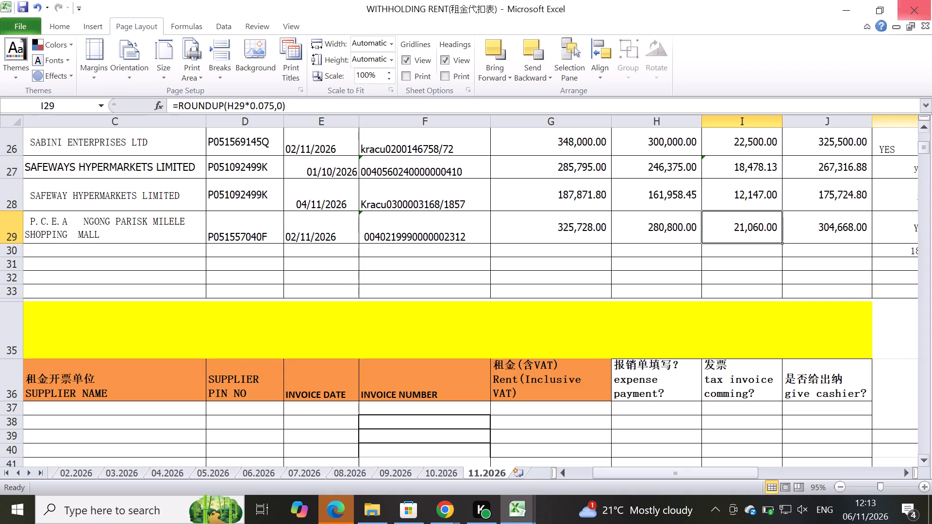
click(924, 149)
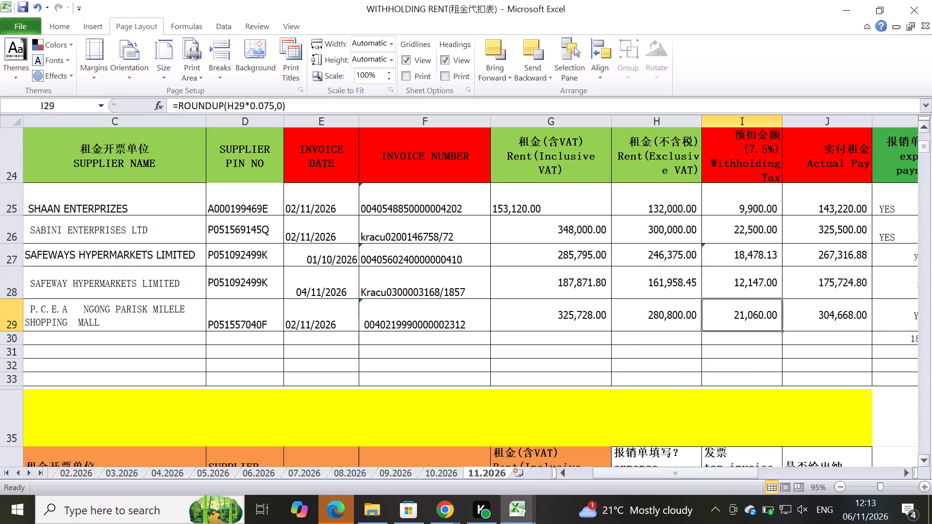
Copy the NGONG ELECTRICITY BILL JULY 2026 entry from the utility list on the 08.2026 sheet.
click(338, 473)
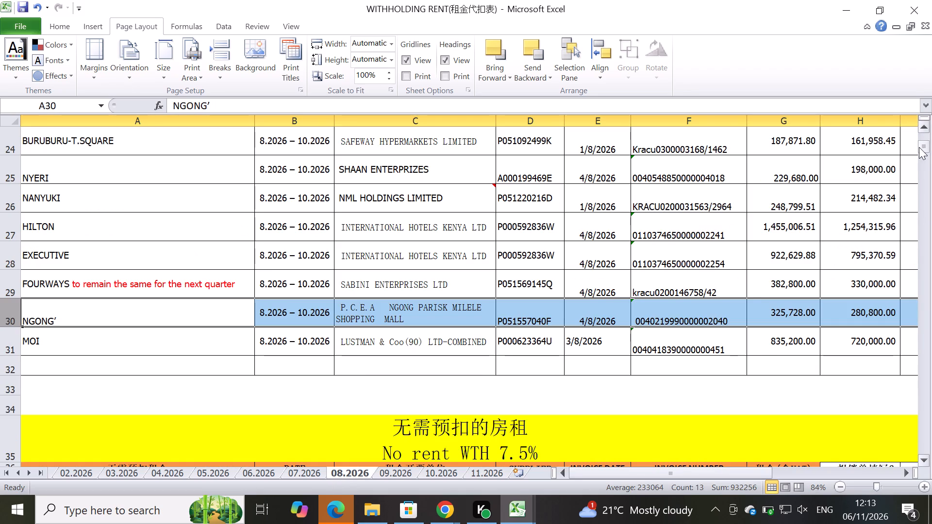
drag(919, 147, 920, 157)
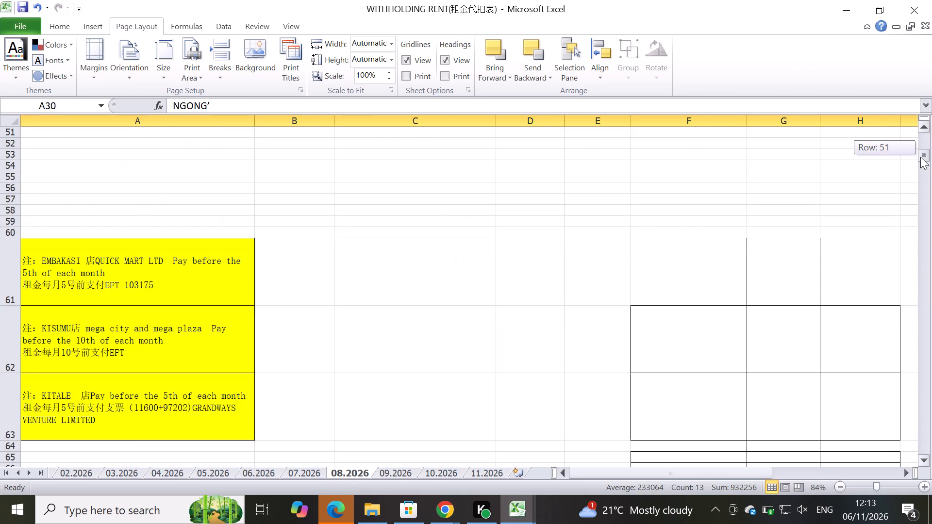
drag(920, 157, 921, 160)
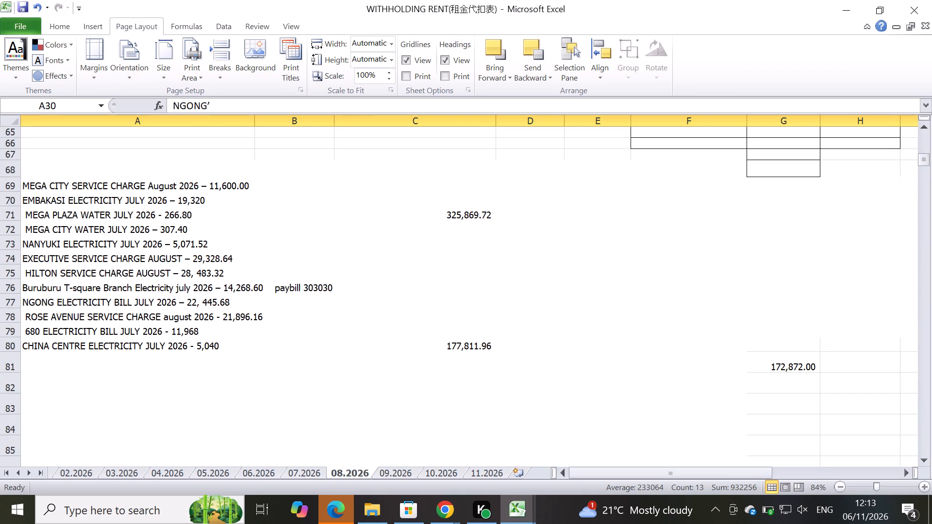
click(65, 298)
right_click(65, 298)
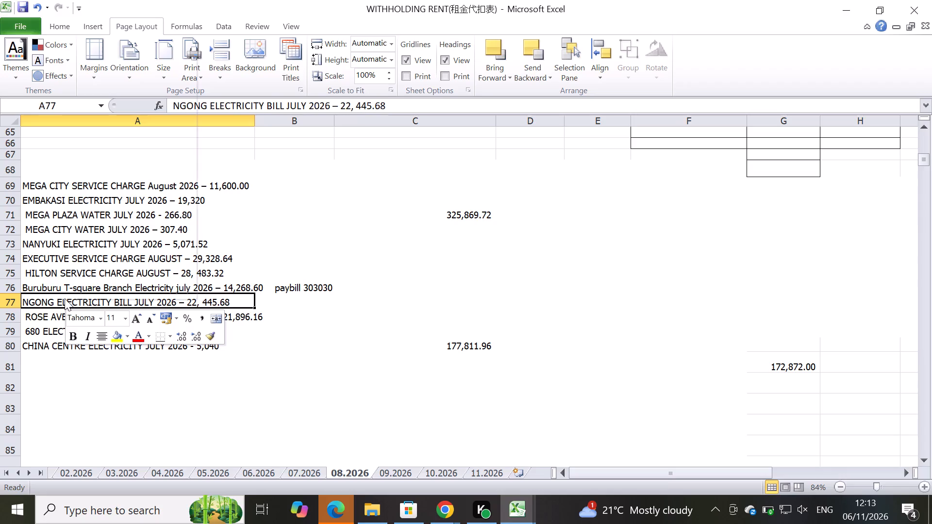
click(93, 72)
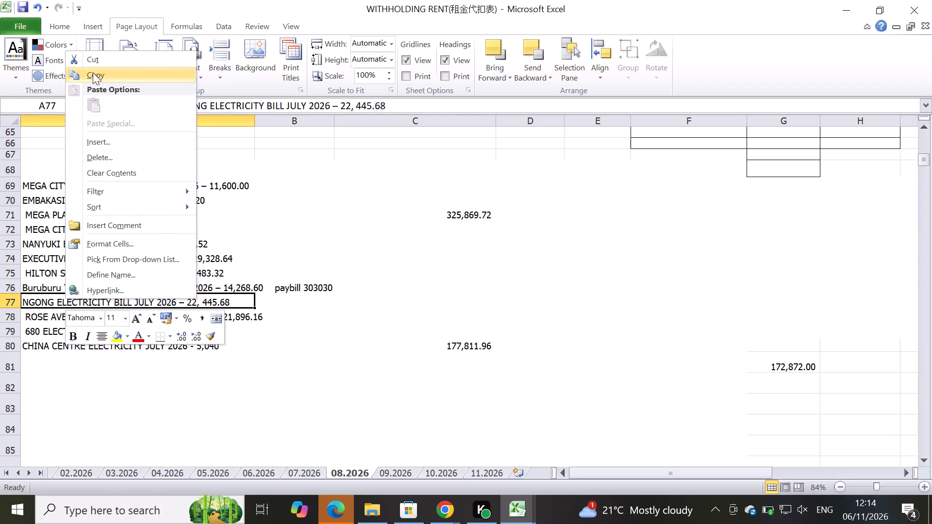
Look through the utility and service charge list on the 09.2026 sheet for the NGONG electricity entry.
click(384, 469)
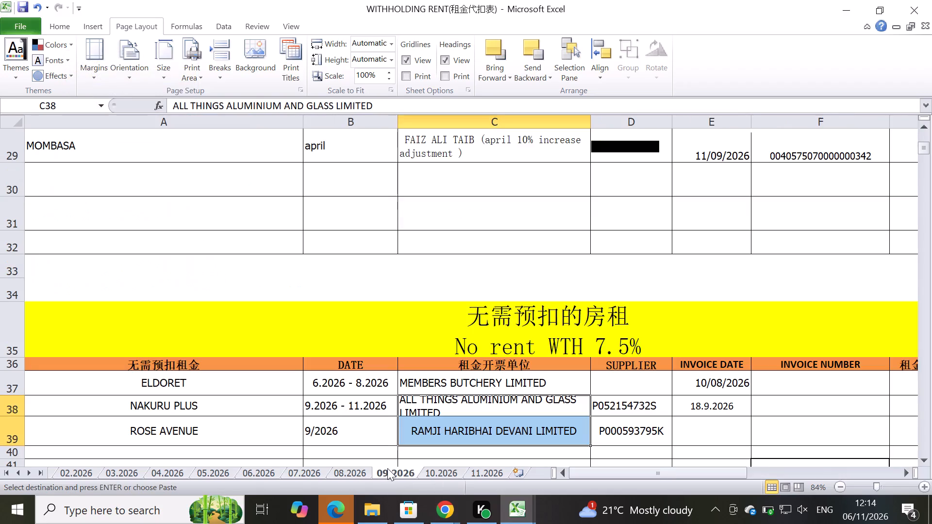
drag(921, 147, 920, 158)
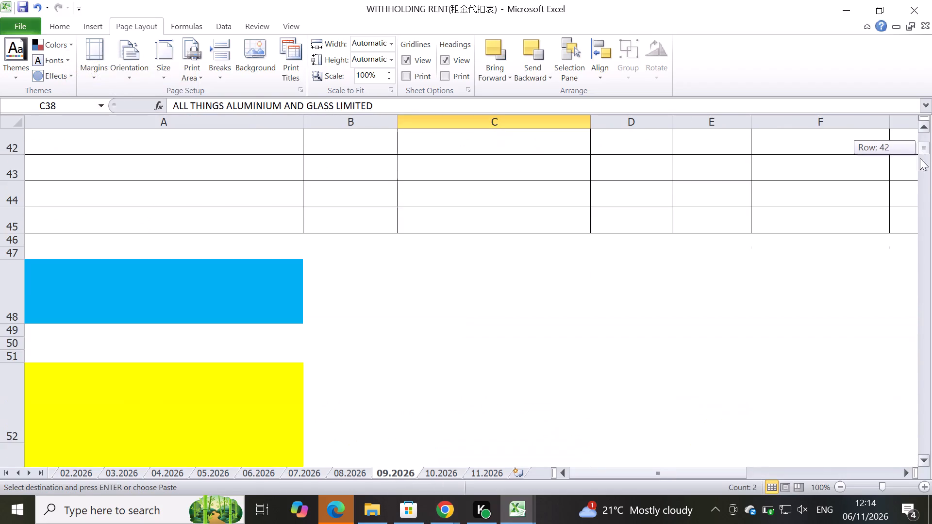
drag(920, 158, 913, 173)
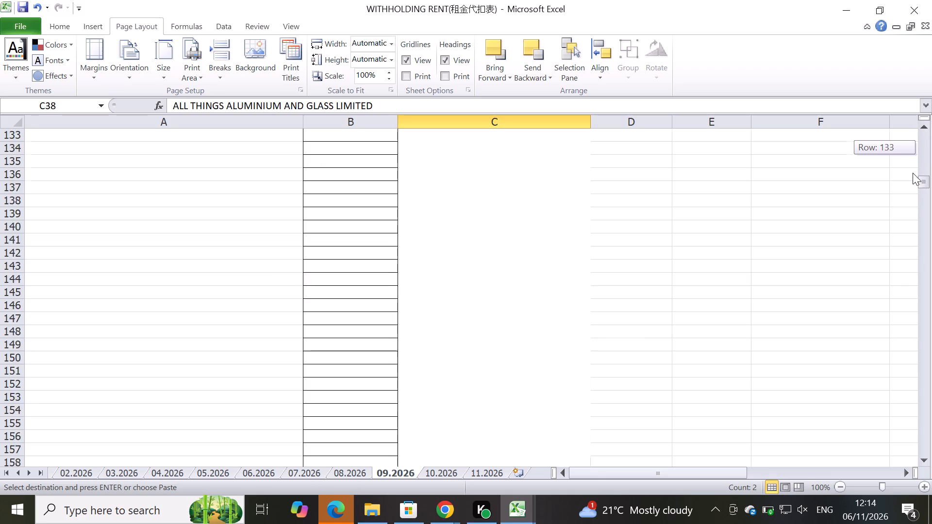
drag(913, 173, 908, 160)
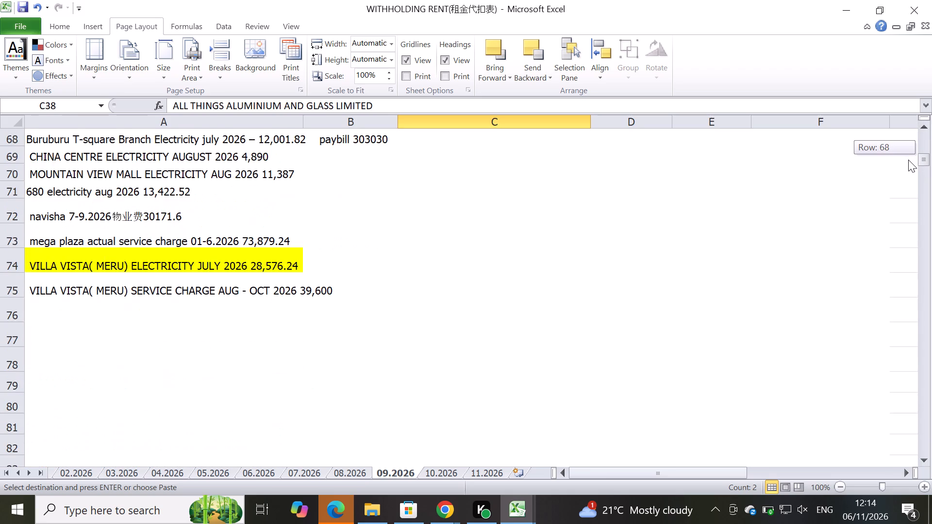
drag(908, 160, 907, 158)
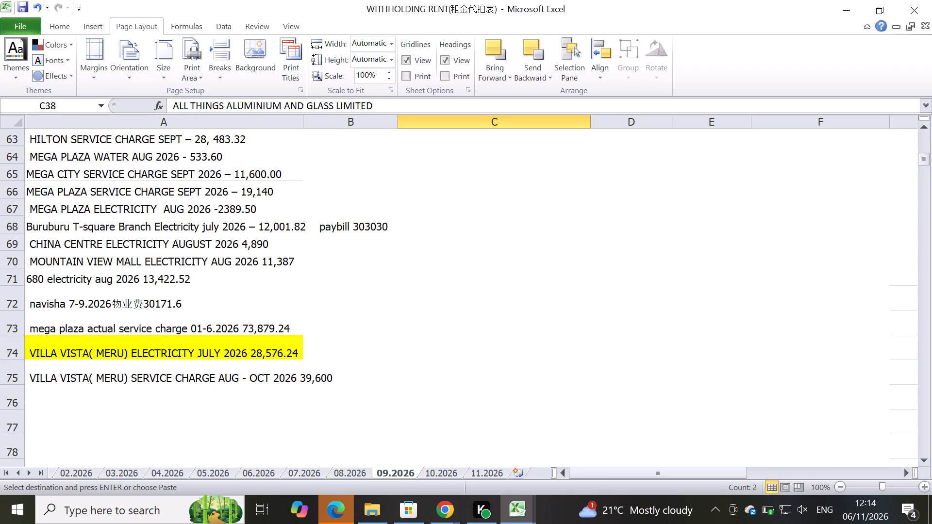
scroll(245, 325, up, 1)
scroll(219, 278, up, 2)
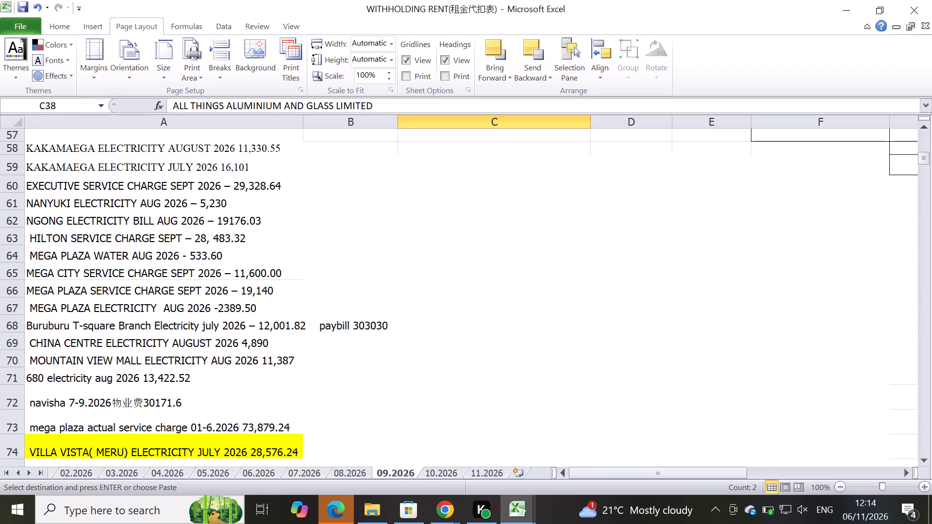
Look through the utility and service charge list on the 10.2026 sheet for a NGONG electricity entry.
click(443, 473)
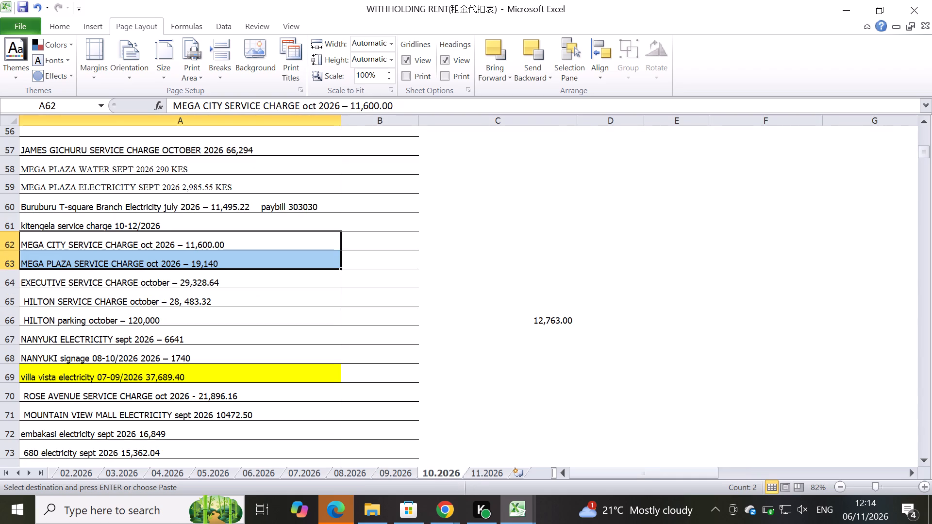
scroll(129, 327, down, 2)
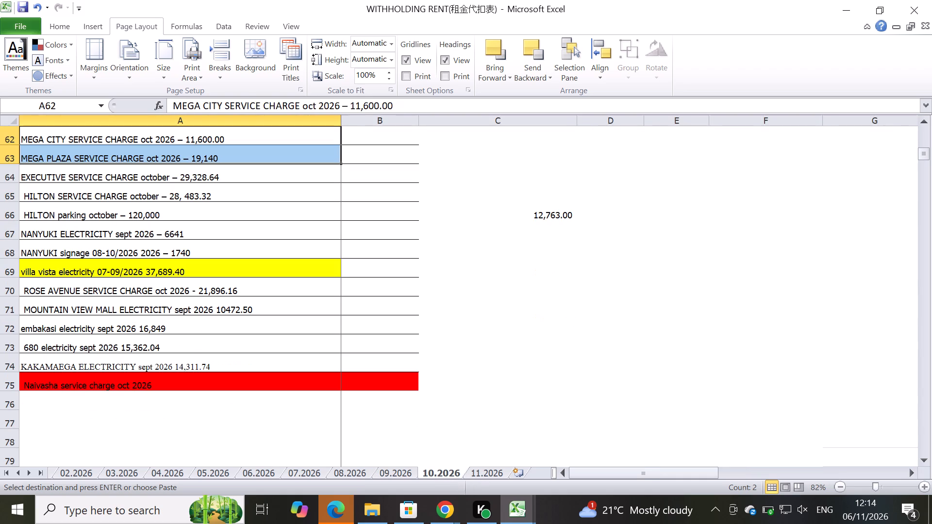
scroll(71, 415, up, 3)
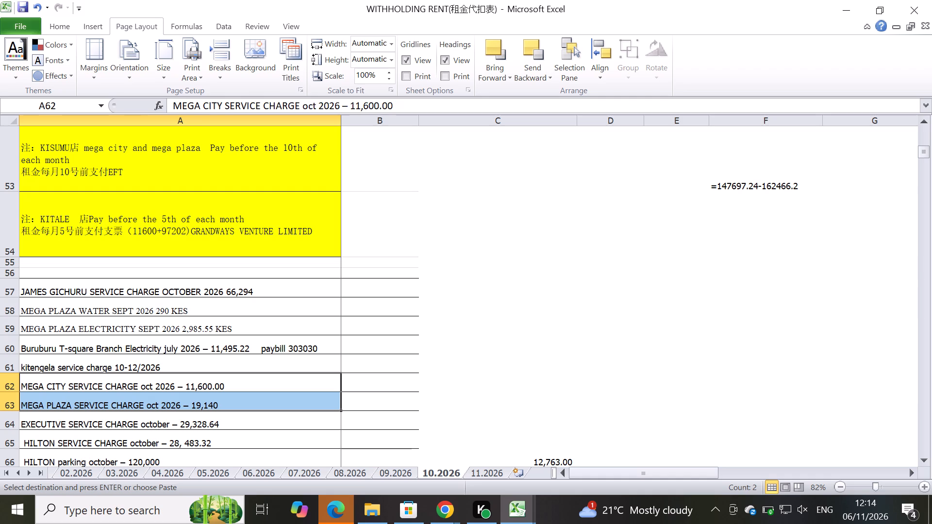
scroll(126, 330, down, 2)
click(89, 356)
scroll(89, 356, down, 1)
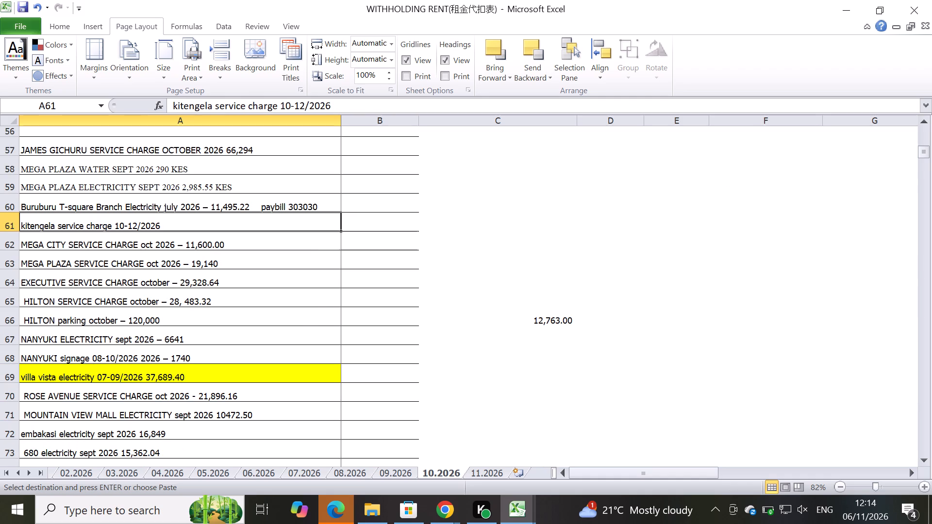
scroll(89, 356, down, 1)
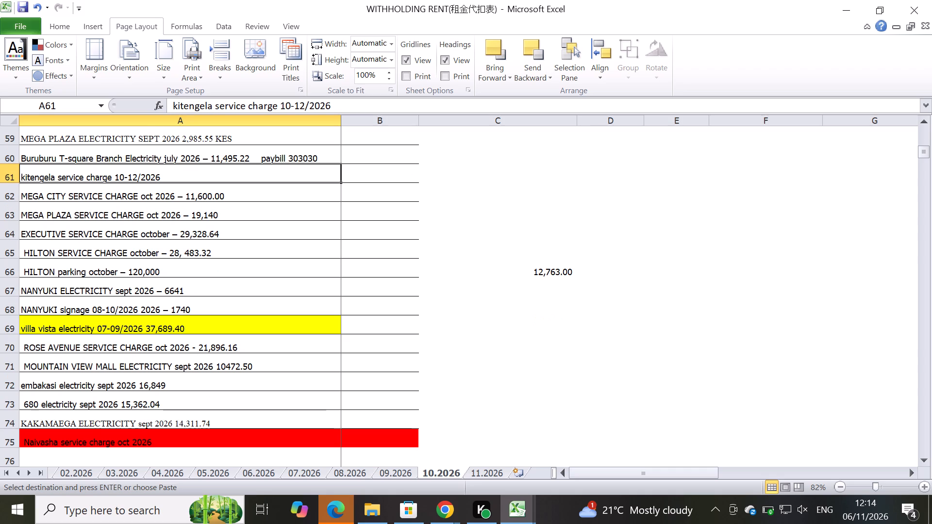
scroll(89, 356, up, 2)
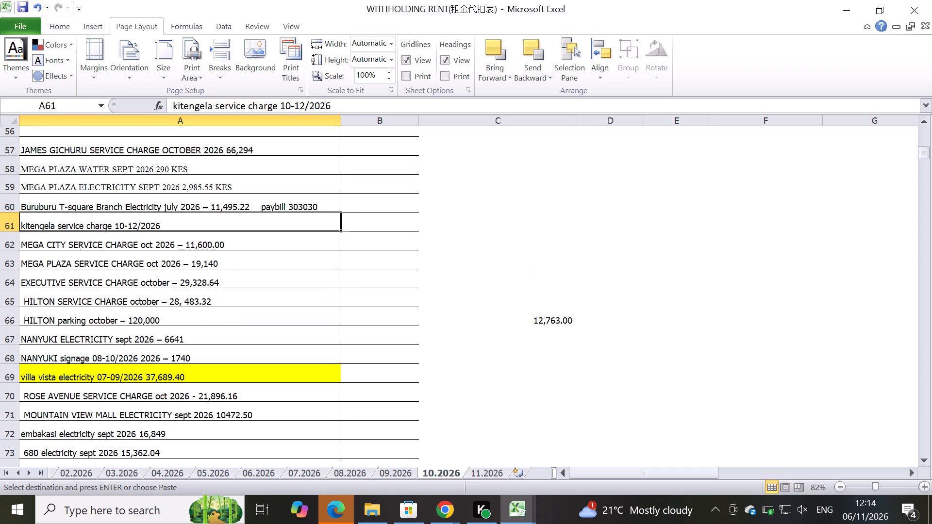
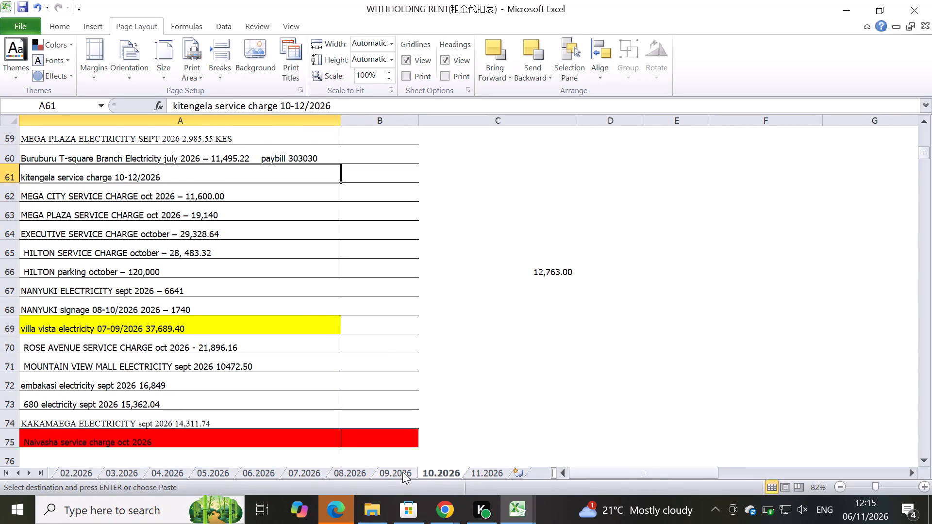
Copy the NGONG ELECTRICITY BILL AUG 2026 entry from the utility list on the 09.2026 sheet.
click(401, 471)
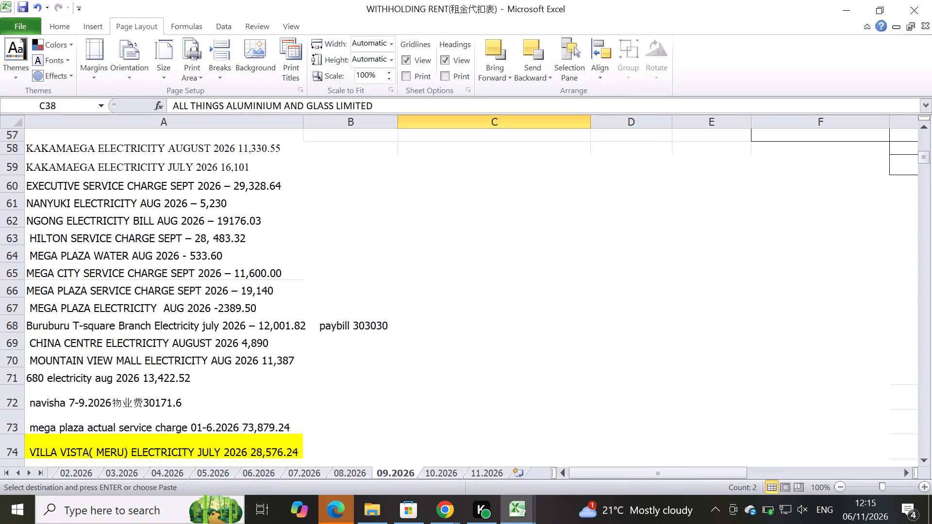
click(77, 228)
click(278, 215)
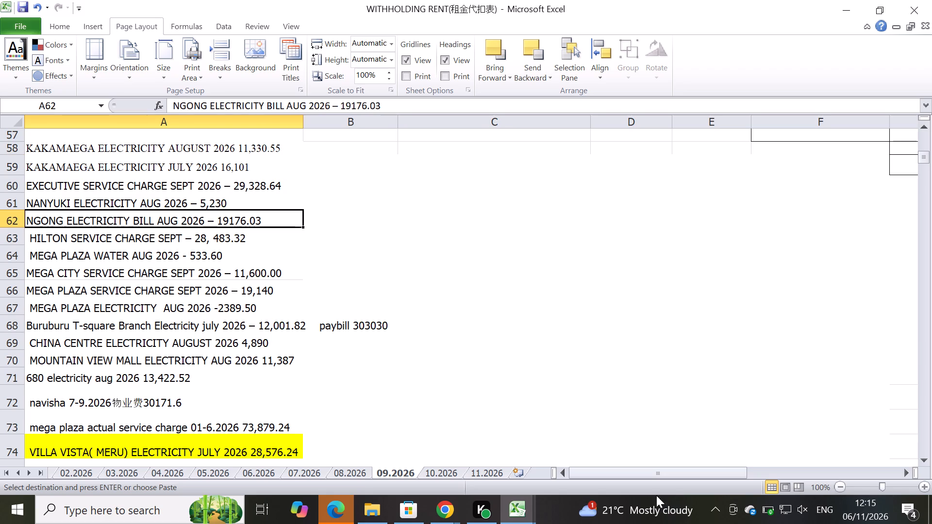
click(485, 468)
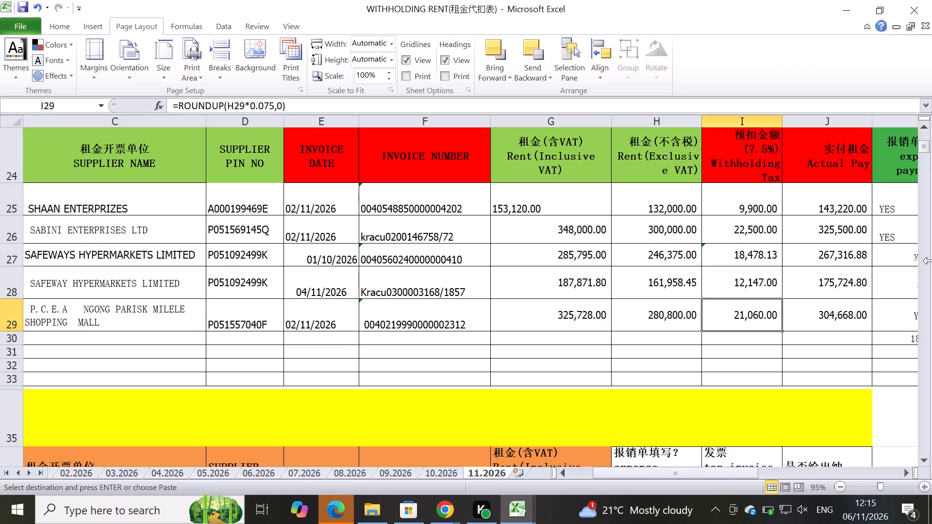
drag(919, 147, 922, 162)
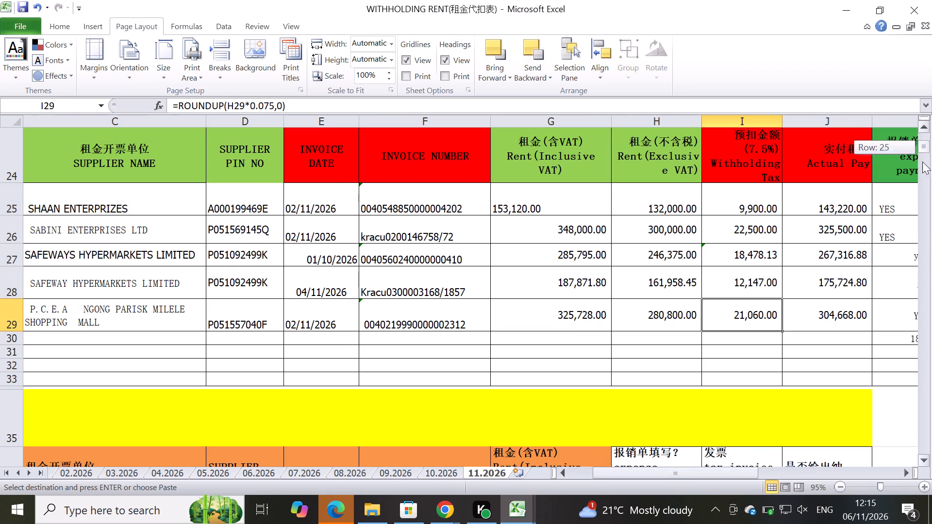
drag(922, 162, 924, 194)
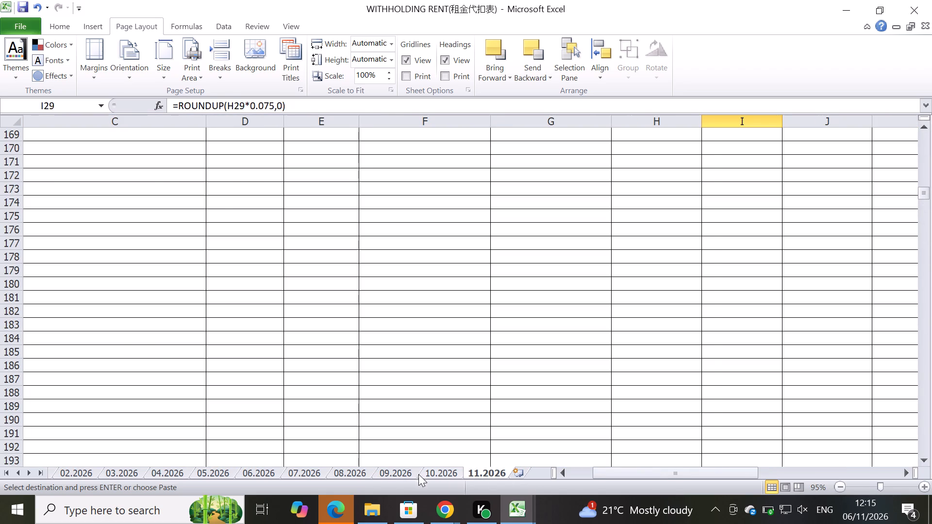
click(391, 472)
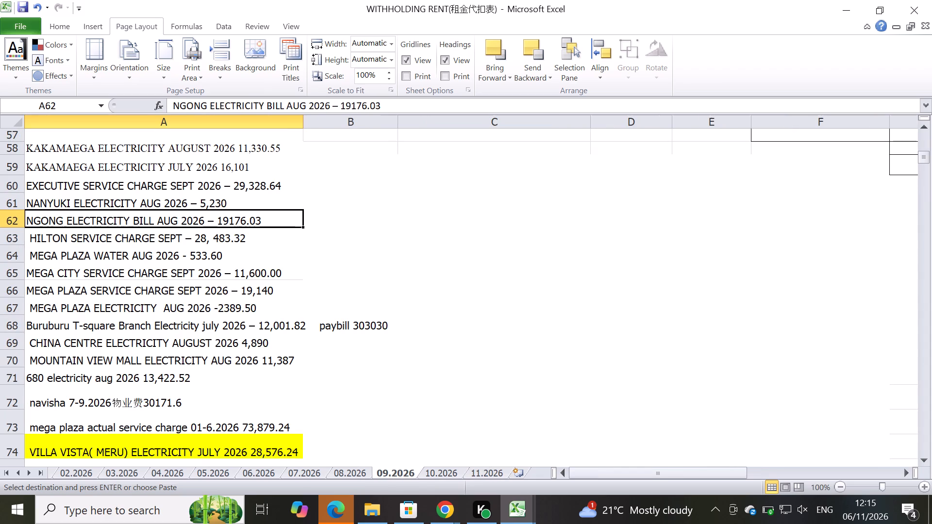
right_click(79, 220)
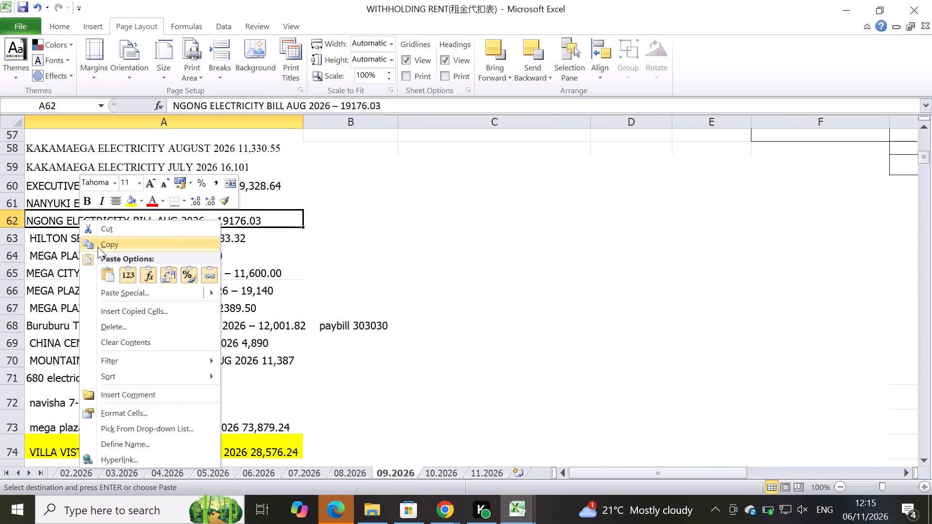
click(98, 247)
Paste the copied NGONG electricity entry into cell A61 of the 11.2026 sheet, below the MEGA PLAZA service charge.
click(487, 475)
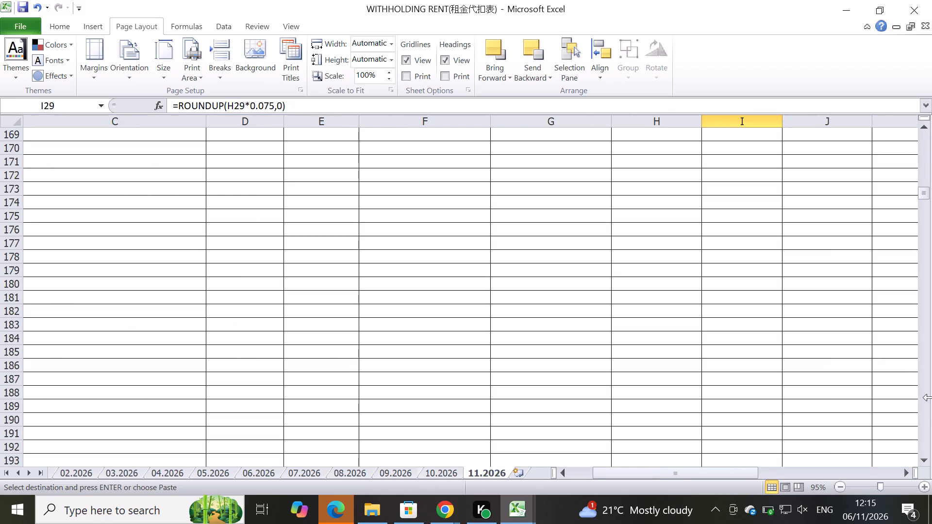
drag(928, 194, 927, 193)
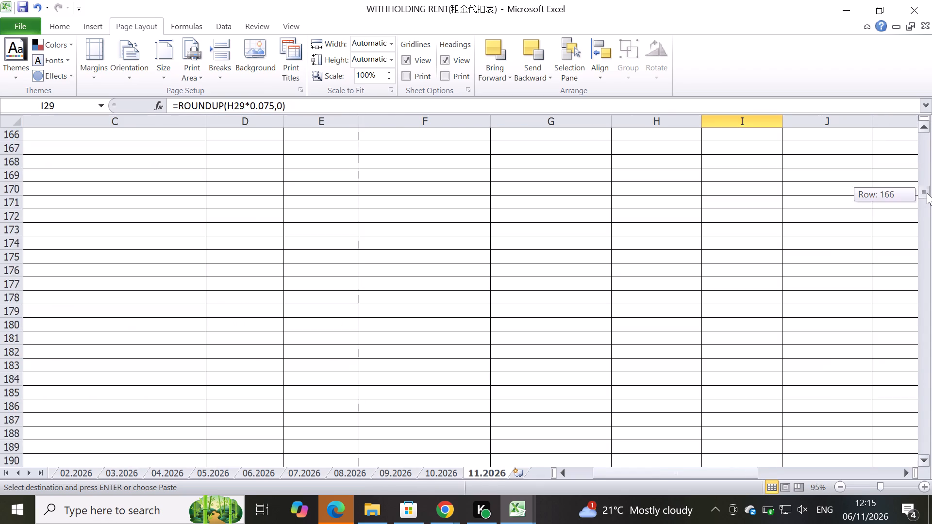
drag(927, 193, 925, 152)
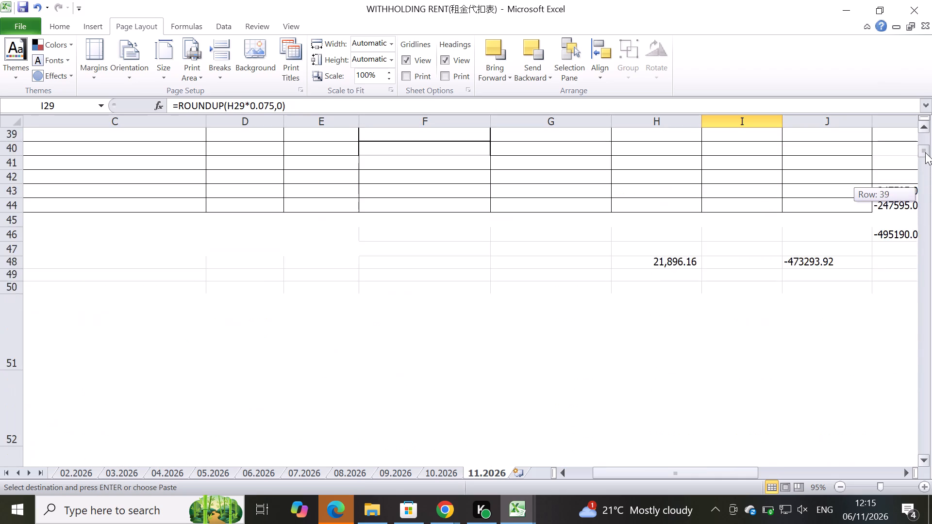
drag(925, 152, 931, 202)
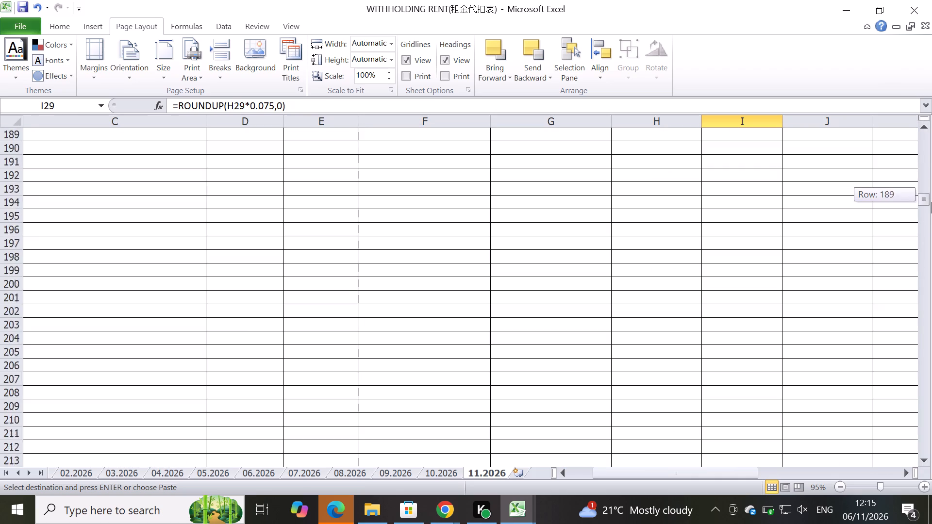
drag(931, 202, 929, 156)
scroll(144, 337, up, 1)
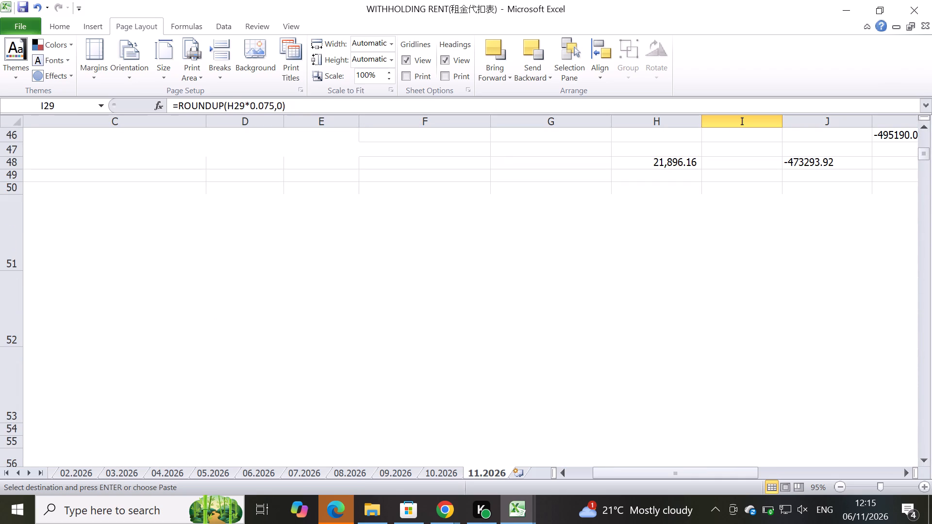
scroll(149, 330, up, 5)
scroll(149, 330, down, 11)
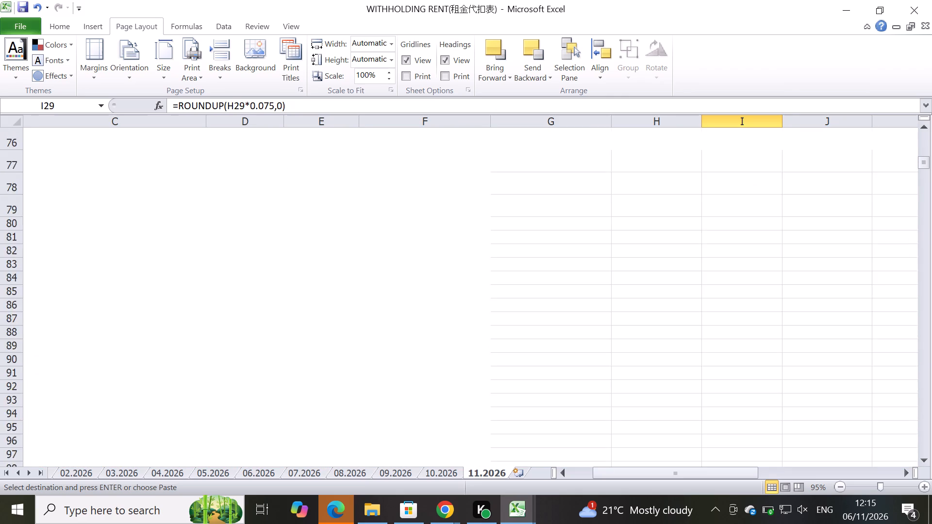
scroll(149, 330, down, 18)
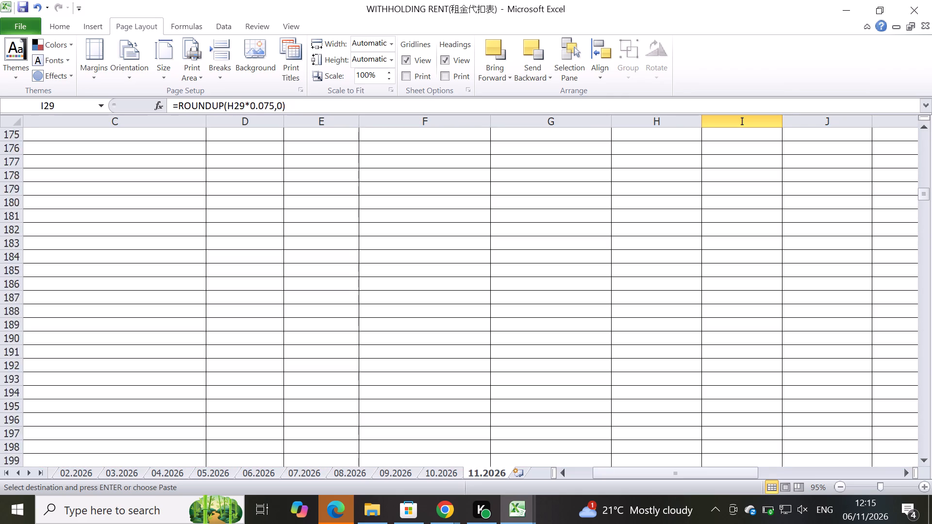
scroll(149, 330, down, 7)
scroll(149, 330, up, 11)
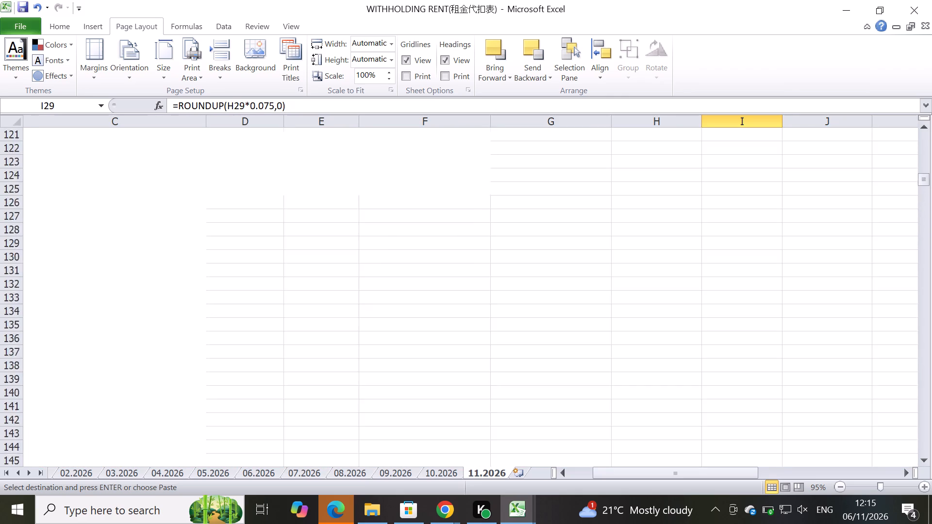
scroll(149, 330, up, 13)
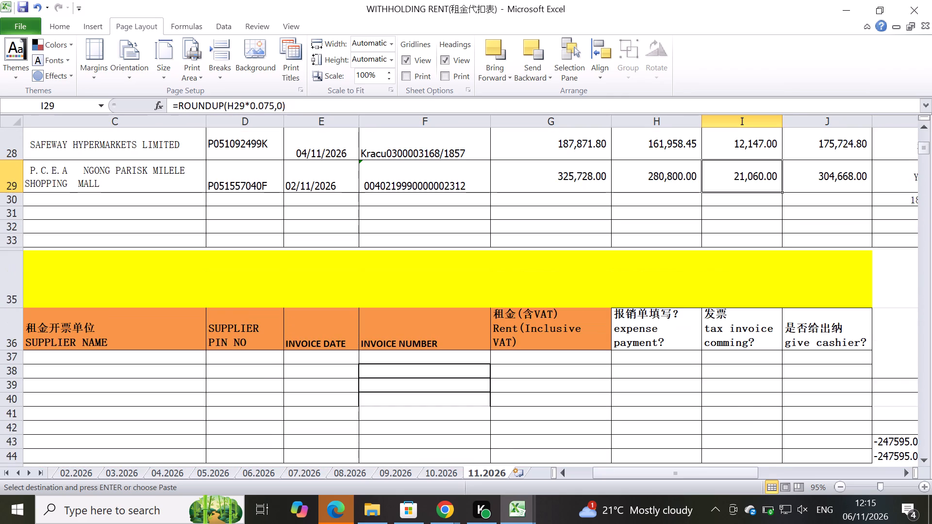
scroll(149, 330, right, 17)
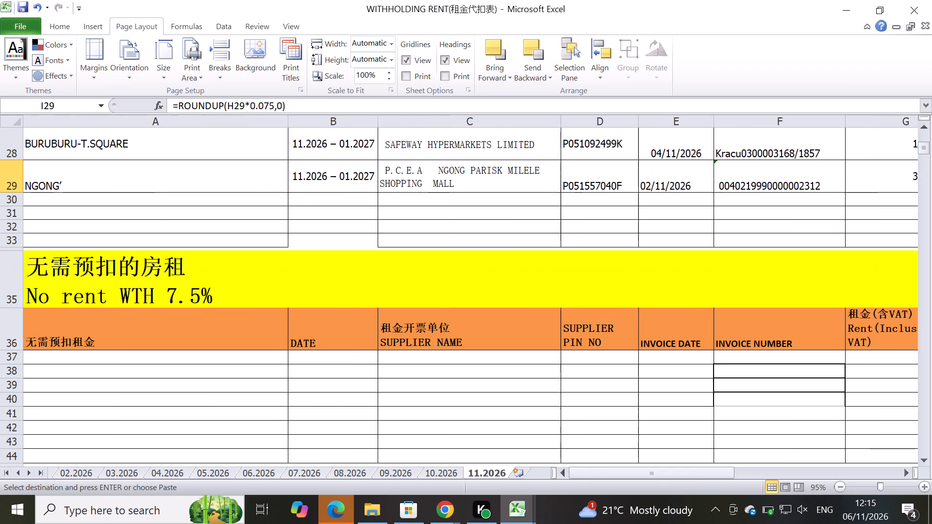
scroll(149, 330, down, 7)
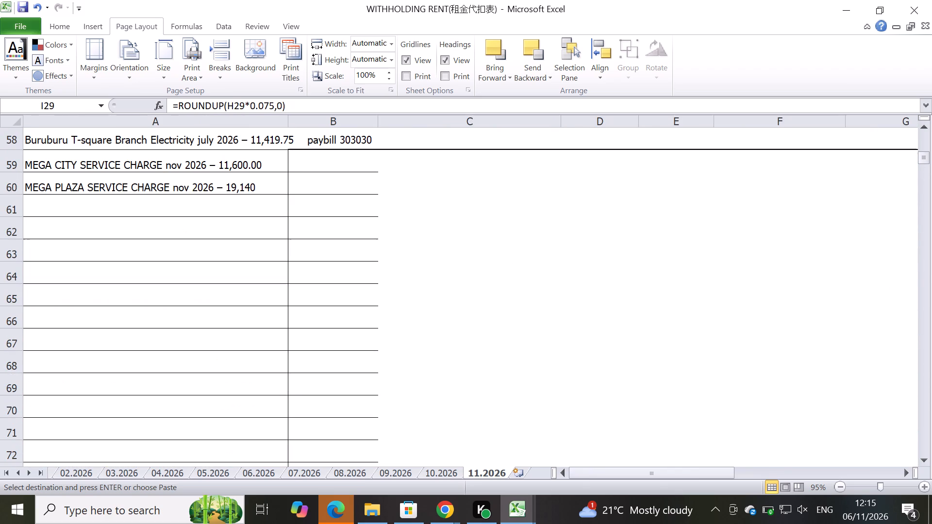
click(86, 204)
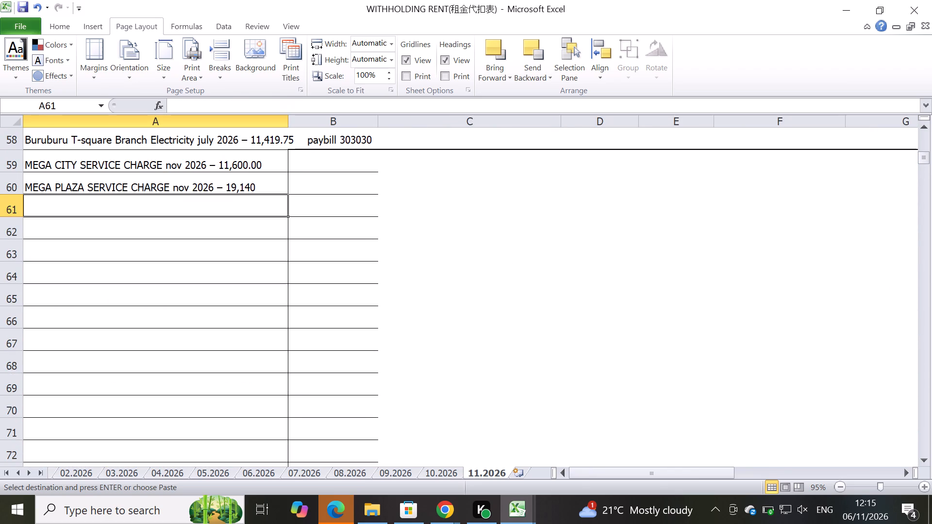
key(ctrl+v)
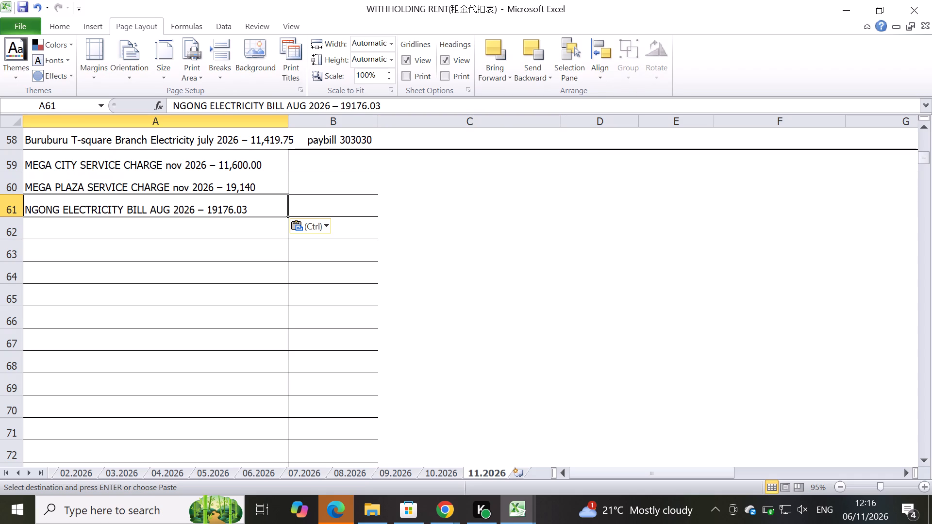
Change the billing month in the pasted NGONG electricity entry to "sept & oct".
double_click(171, 212)
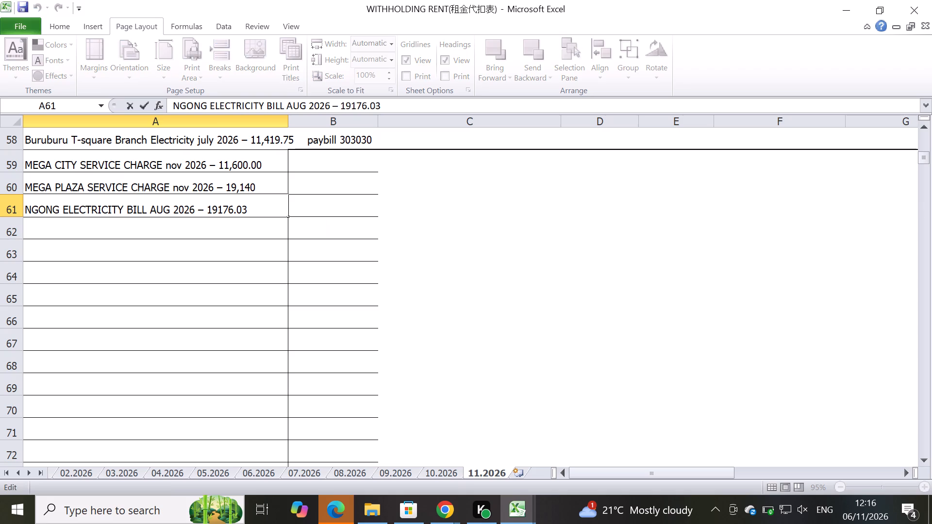
key(BackSpace)
key(BackSpace)
key(BackSpace)
text(seo)
key(BackSpace)
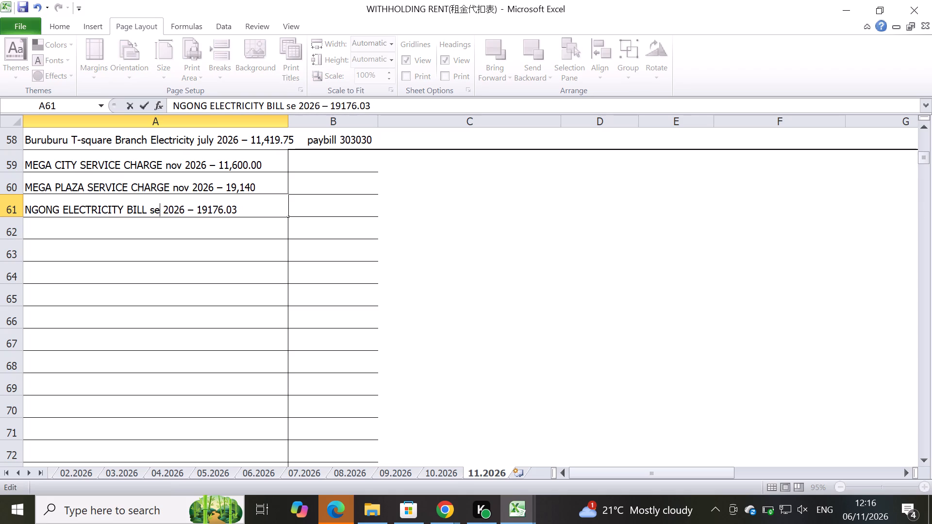
text(pt)
key(space)
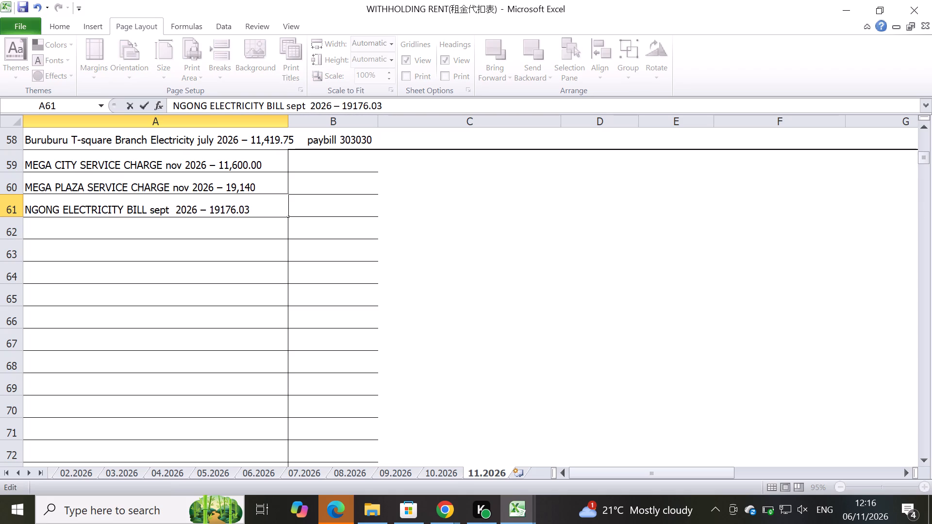
key(shift+asterisk)
key(BackSpace)
key(6)
key(BackSpace)
key(shift+asciicircum)
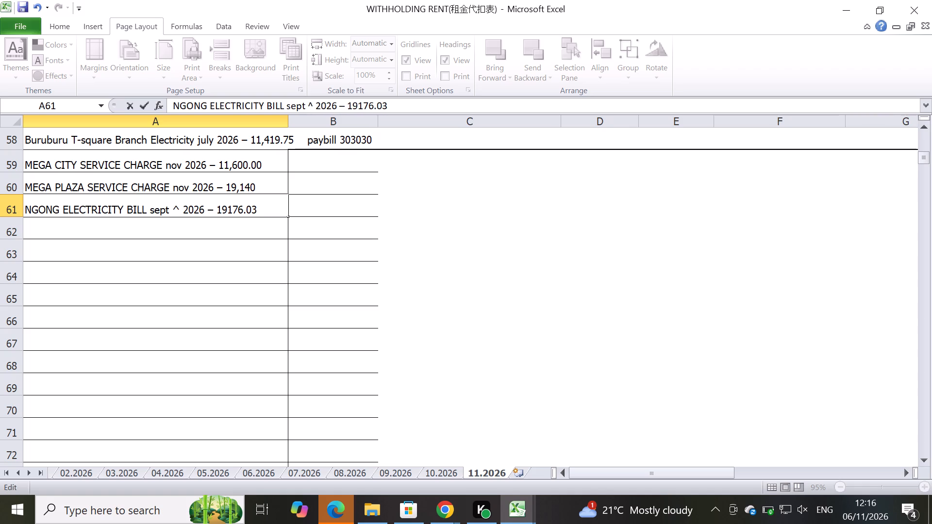
key(BackSpace)
key(shift+ampersand)
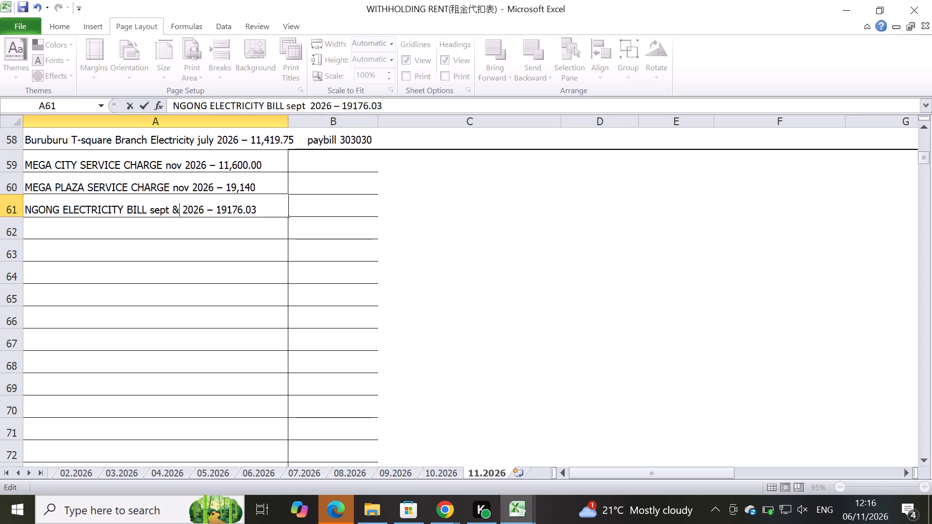
key(space)
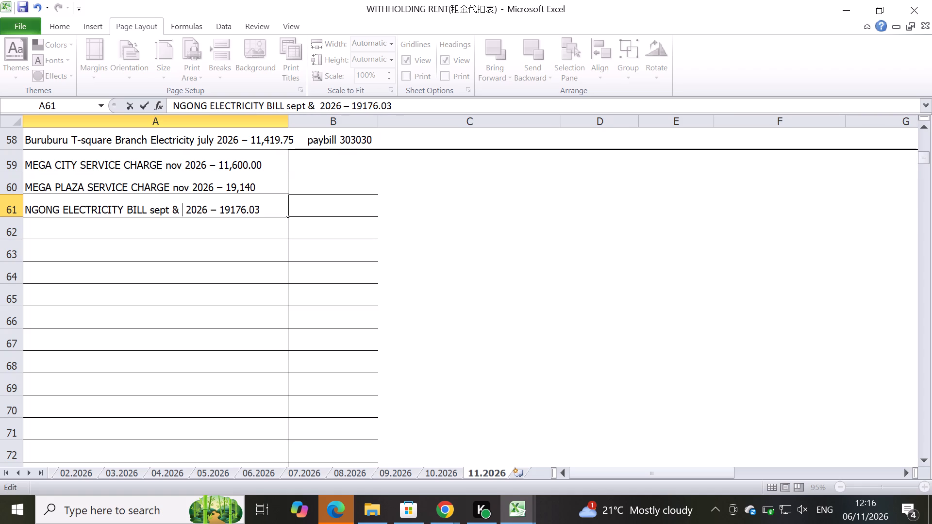
text(oct)
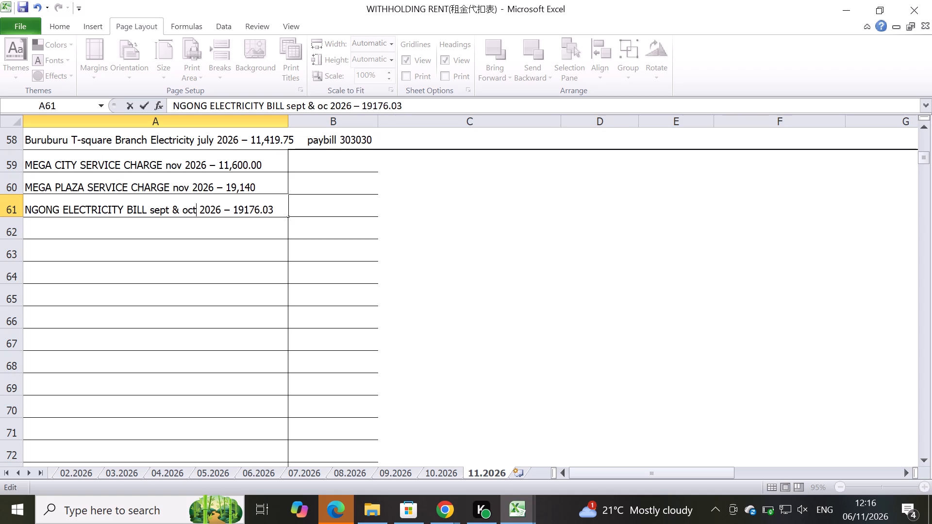
Set the amount in the NGONG electricity entry to 45,974.63.
double_click(278, 207)
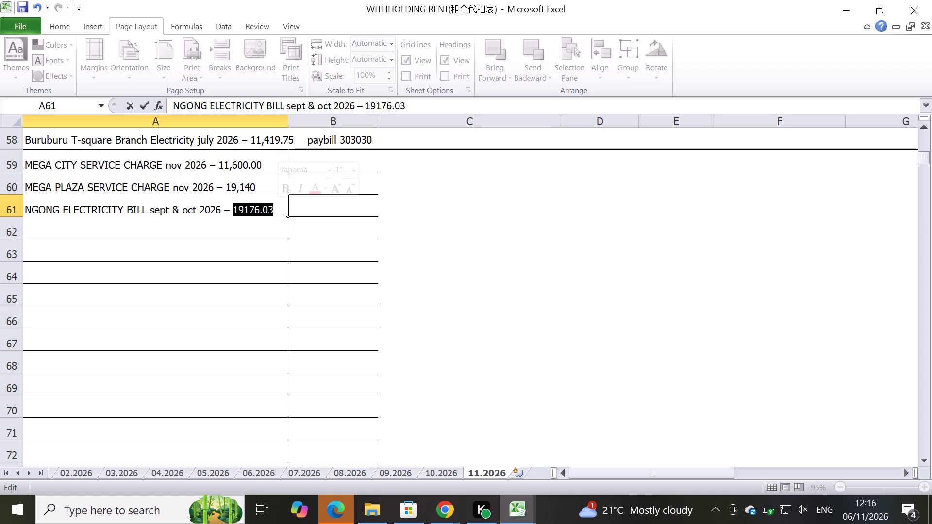
text(45)
key(comma)
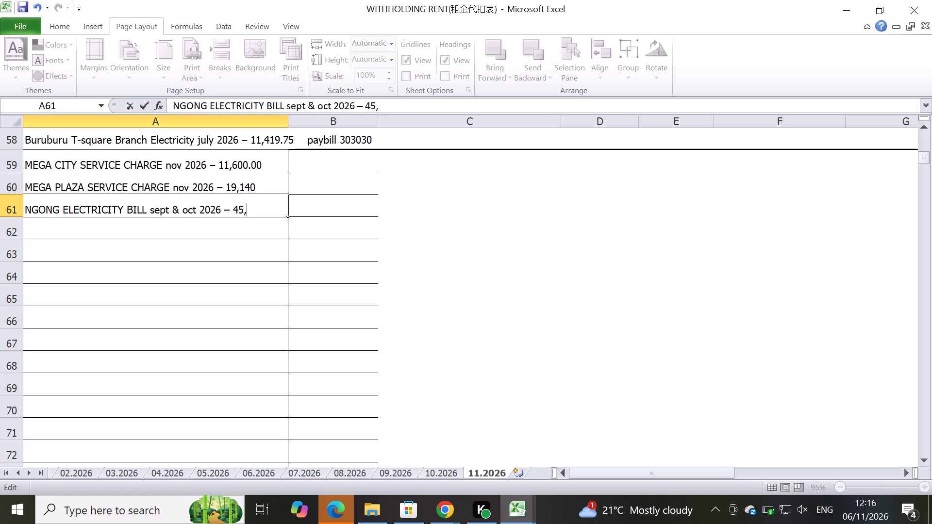
text(97)
key(4)
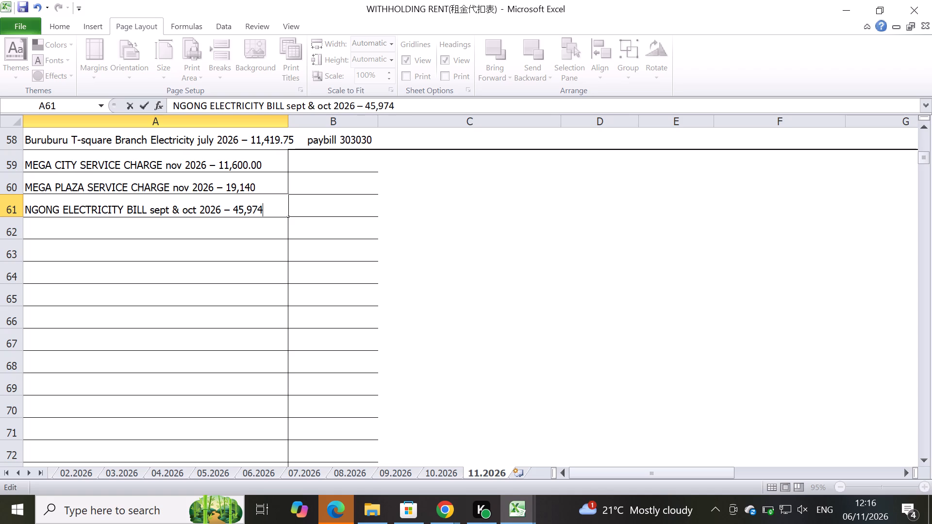
text(.63)
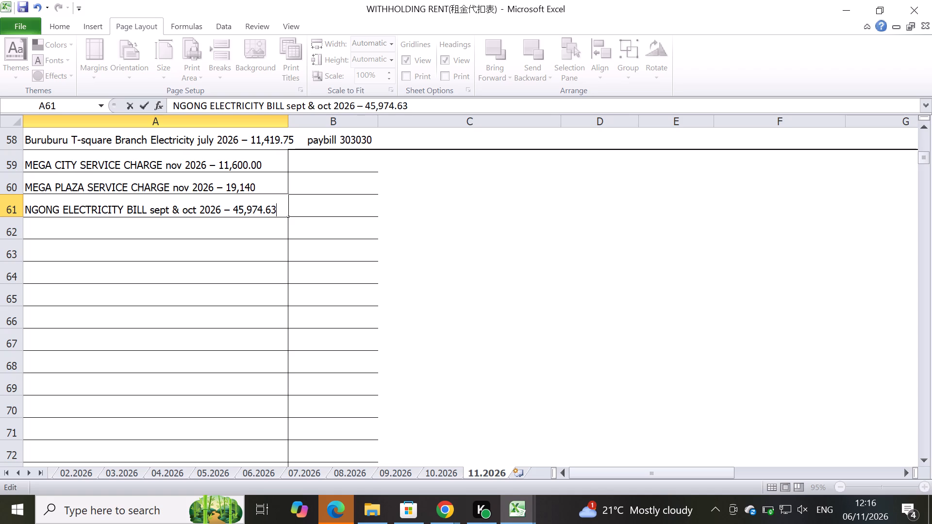
click(276, 261)
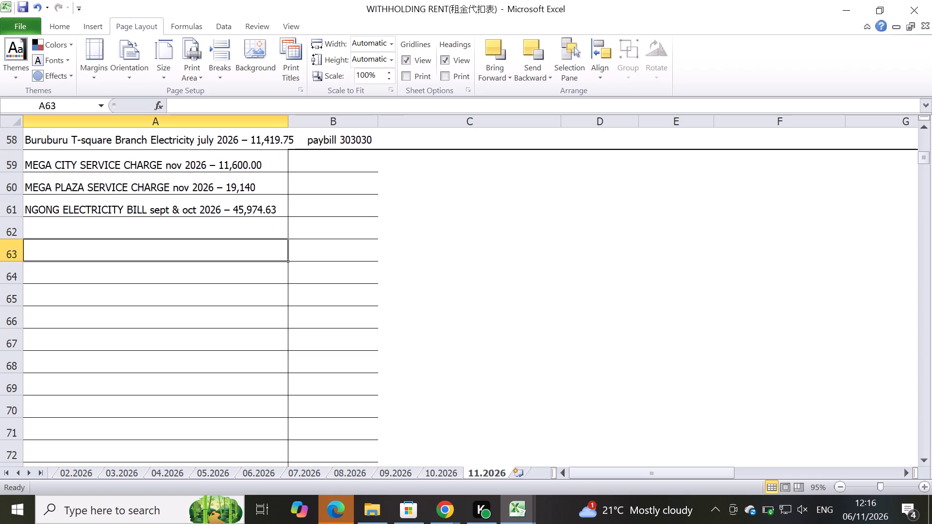
Change the amount in the NGONG electricity entry in cell A61 of the 11.2026 sheet to 50,149.29.
double_click(283, 212)
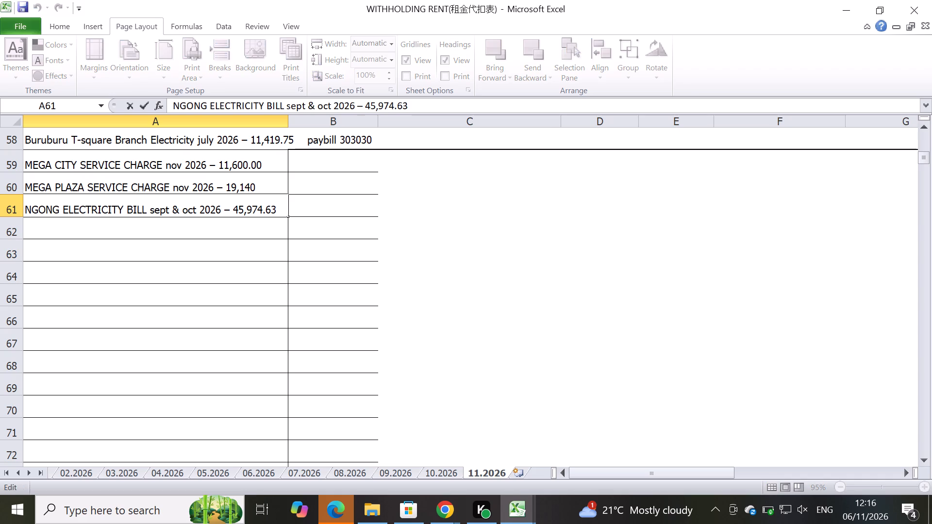
double_click(280, 208)
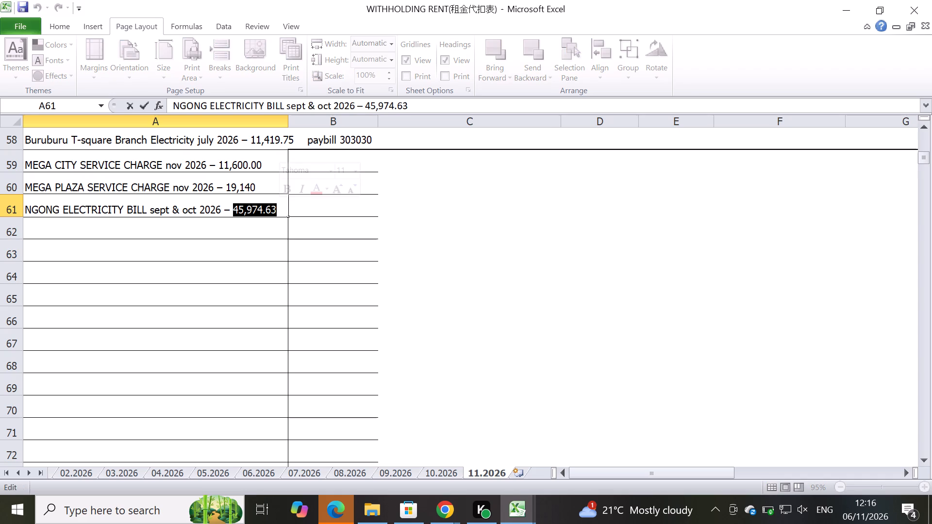
key(5)
key(0)
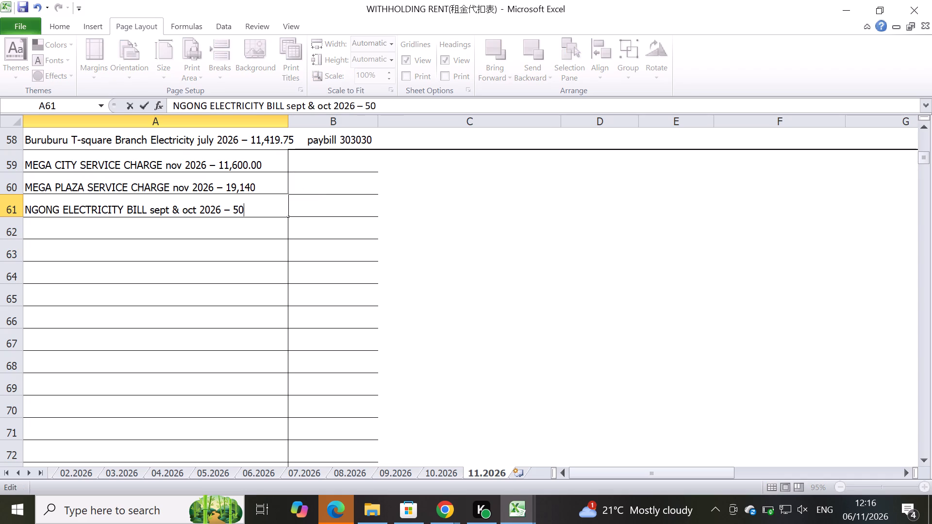
key(period)
key(BackSpace)
key(comma)
text(149)
text(.29)
click(261, 287)
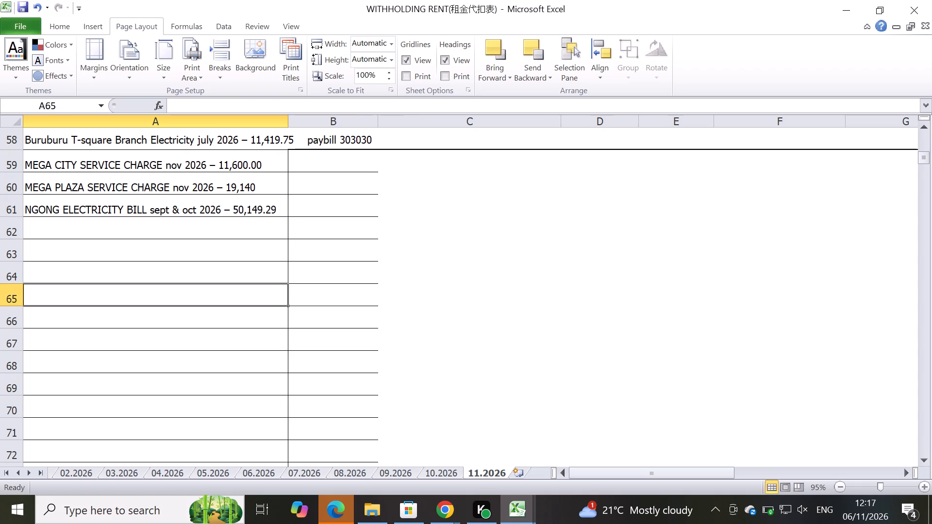
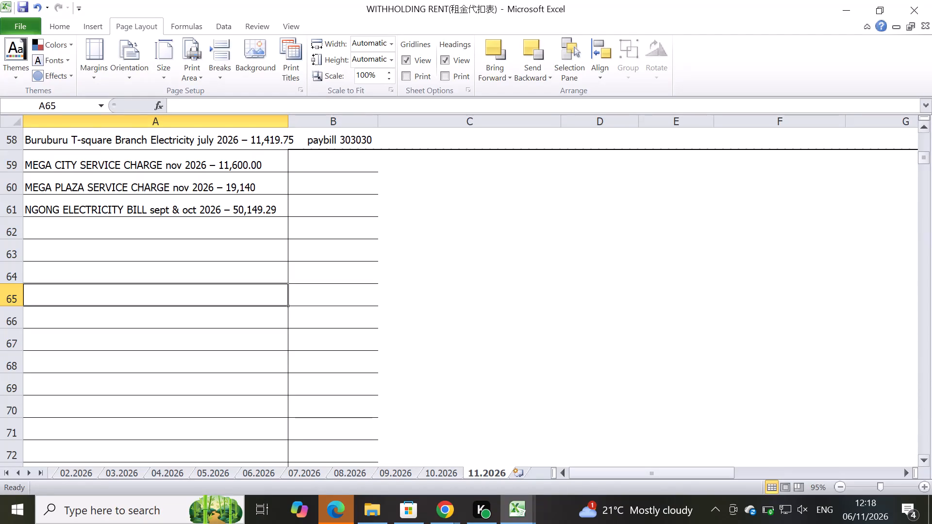
Examine the NGONG rent entry in row 29 of the 11.2026 sheet, from the supplier and invoice number across to the amount columns.
drag(926, 160, 928, 142)
drag(232, 406, 235, 346)
drag(826, 333, 831, 331)
drag(922, 141, 923, 153)
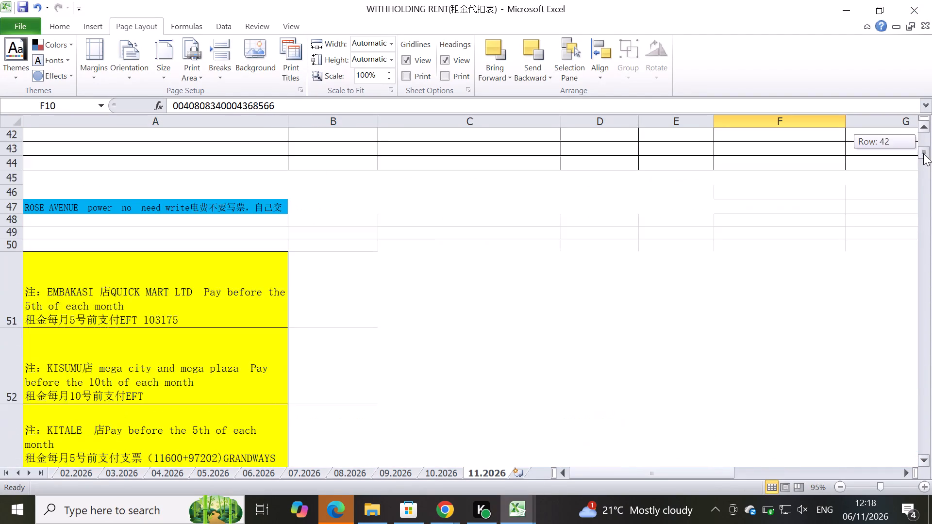
drag(923, 153, 925, 148)
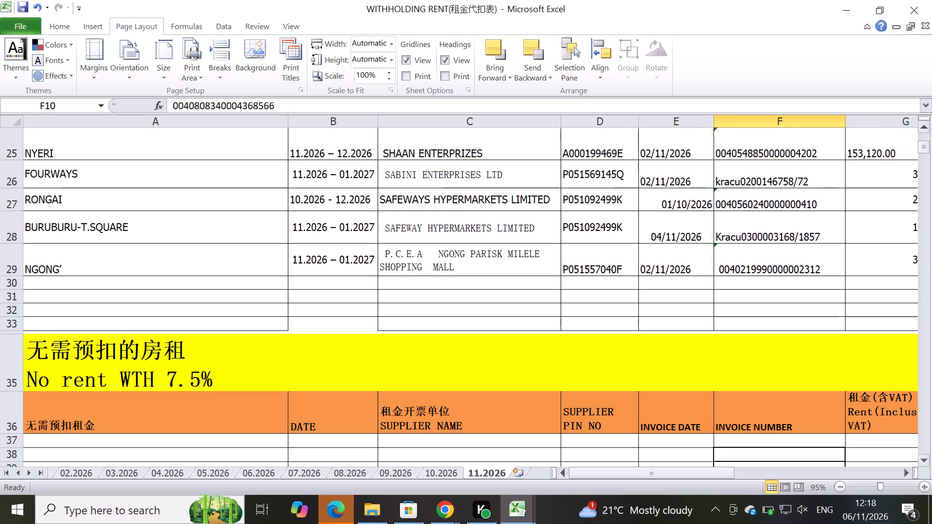
click(240, 253)
click(375, 267)
click(448, 262)
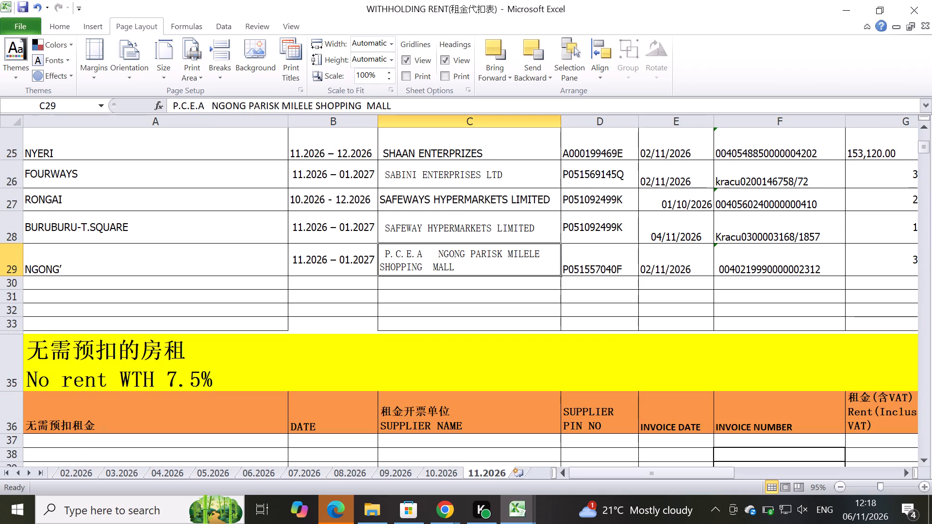
click(843, 270)
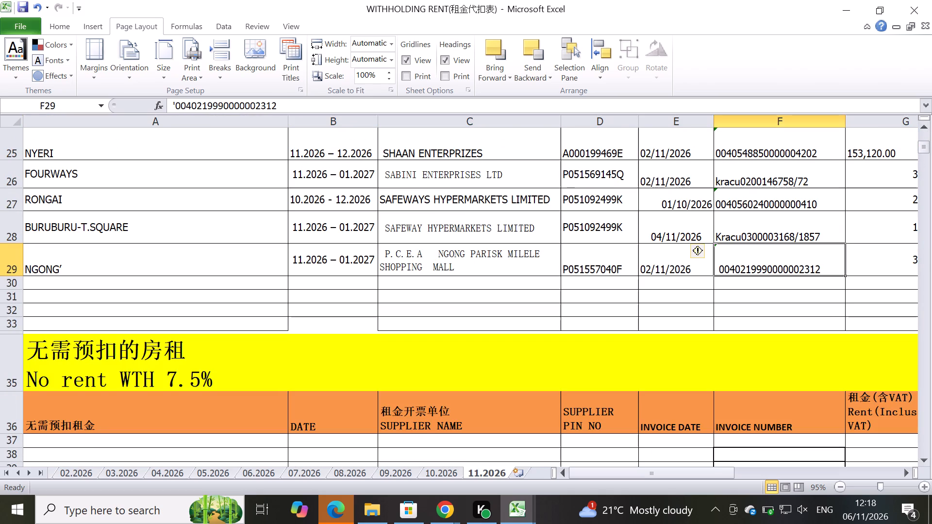
click(828, 259)
drag(615, 470, 617, 470)
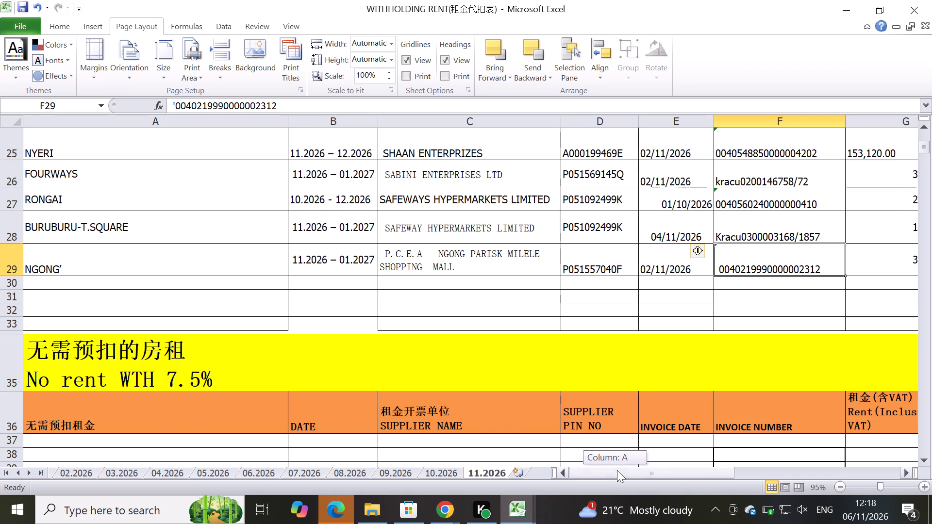
drag(617, 470, 632, 470)
click(670, 267)
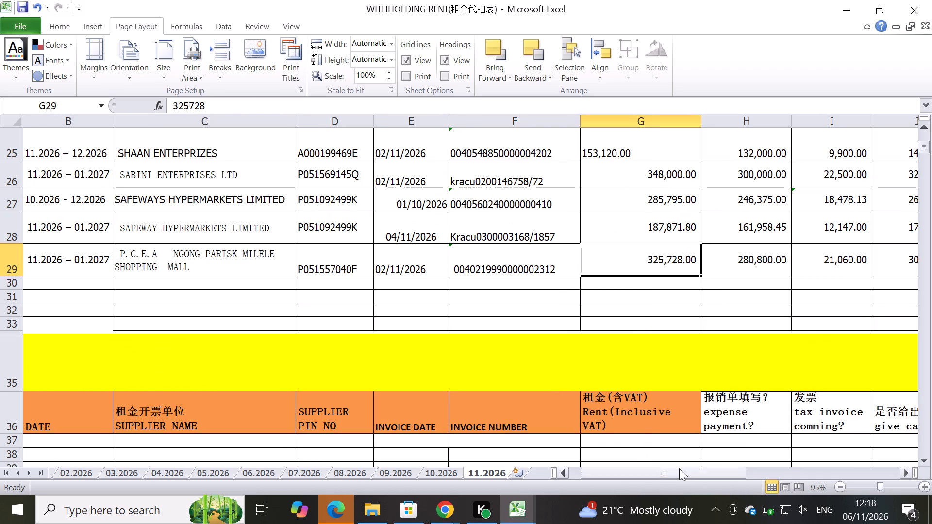
click(691, 475)
drag(641, 472, 666, 476)
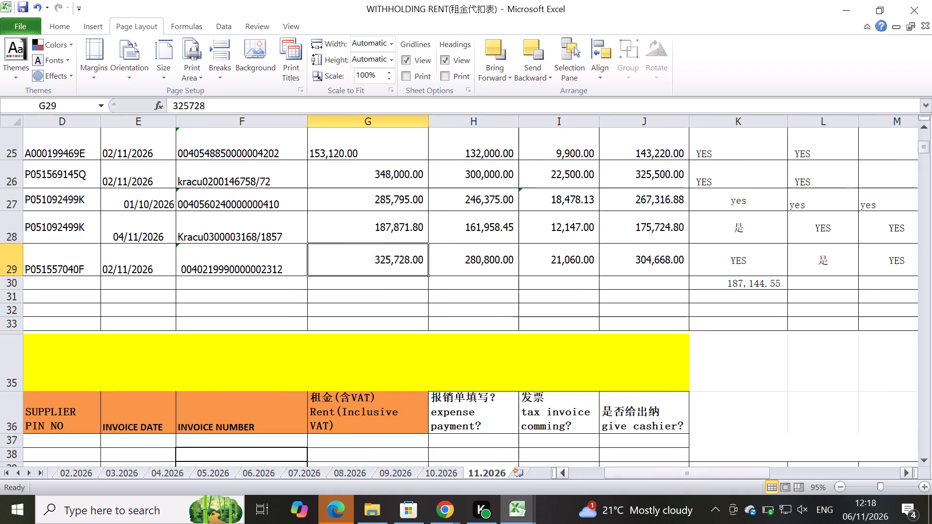
Examine the withholding tax formula of the NGONG rent entry in cell I29 of the 11.2026 sheet.
click(575, 263)
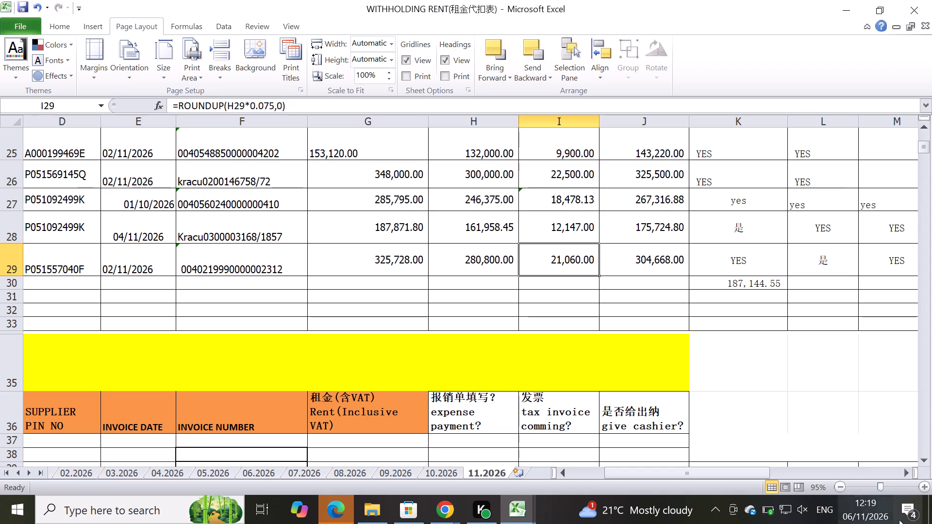
Switch from the workbook to Google Chrome, bringing up its open windows to choose from.
click(446, 503)
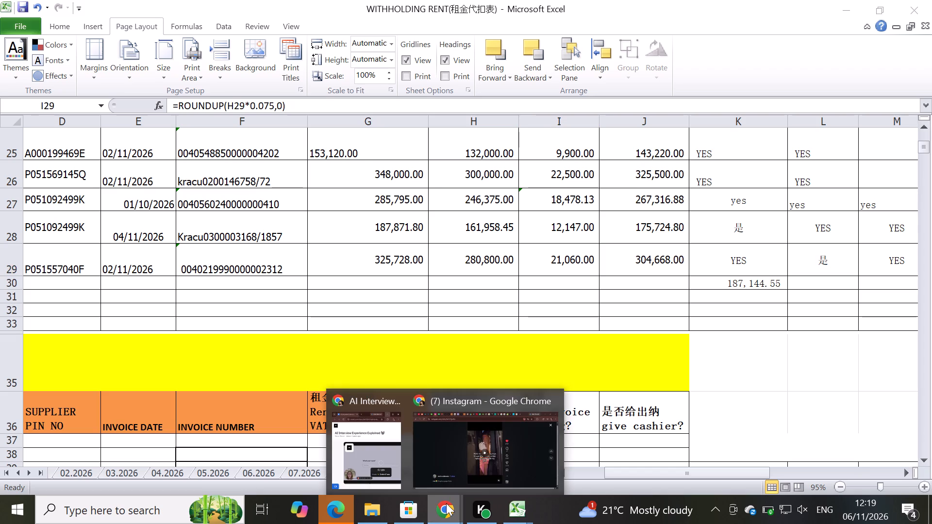
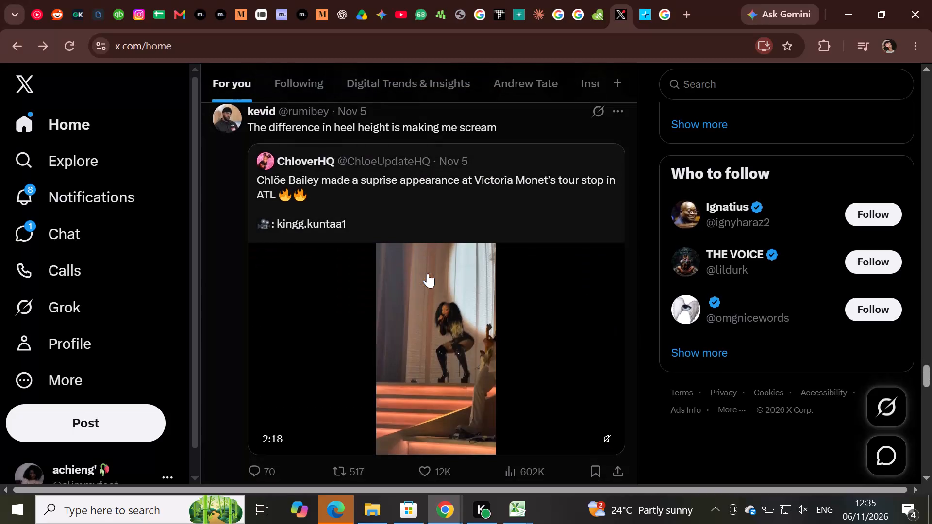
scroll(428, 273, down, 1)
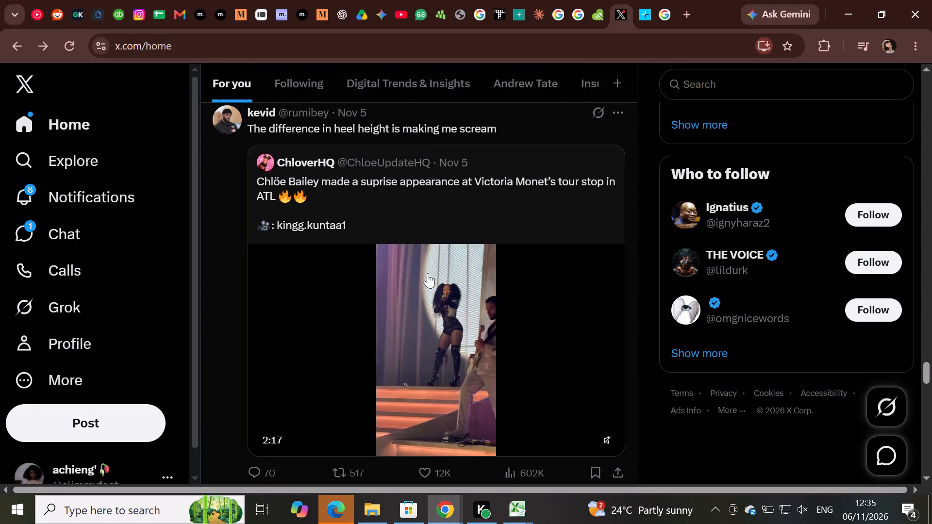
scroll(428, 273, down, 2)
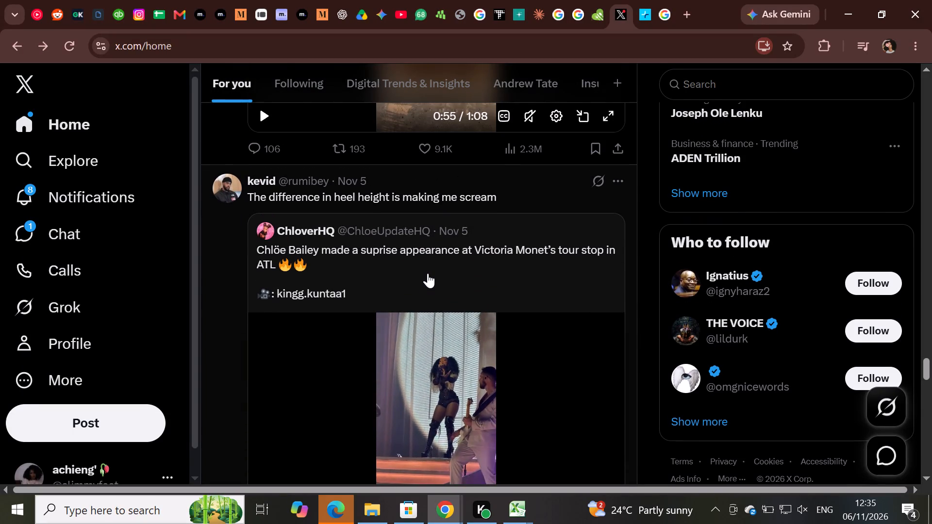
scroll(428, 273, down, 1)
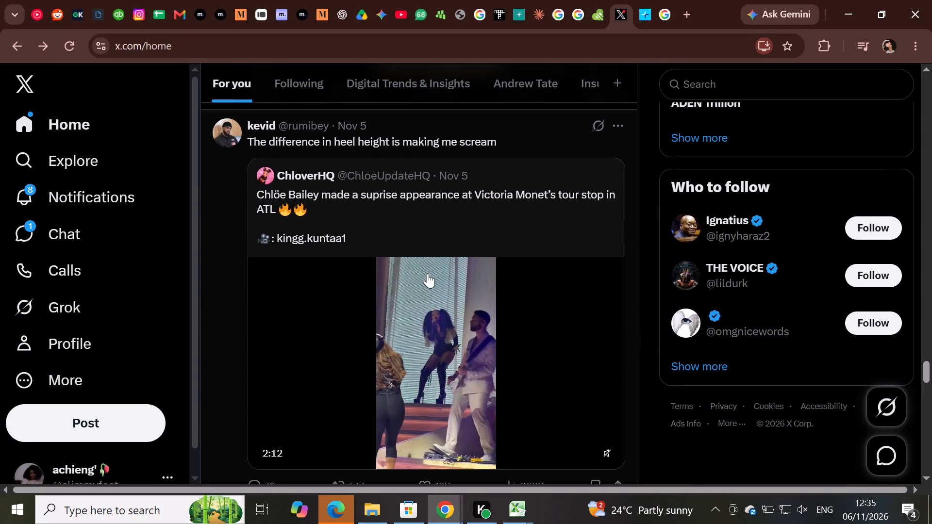
Like the feed post about the difference in heel height at the Victoria Monet tour stop.
scroll(428, 273, down, 1)
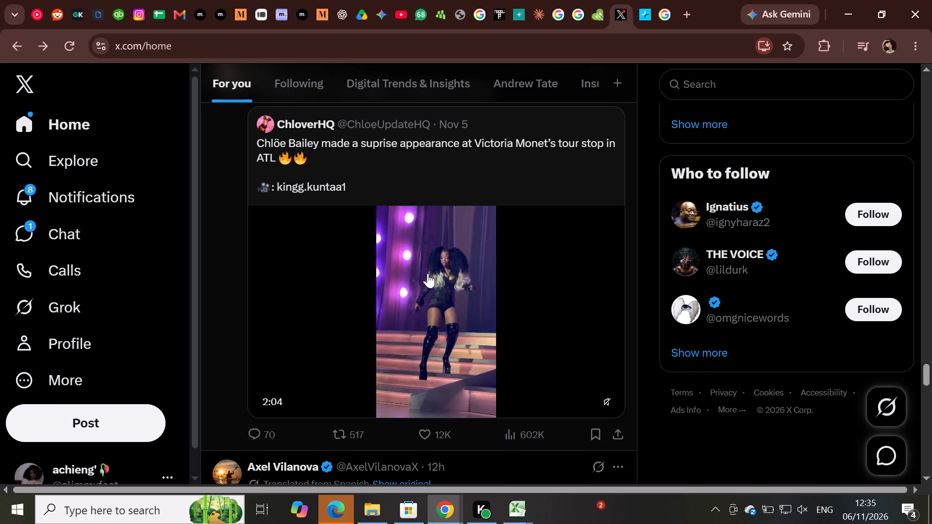
scroll(428, 273, down, 2)
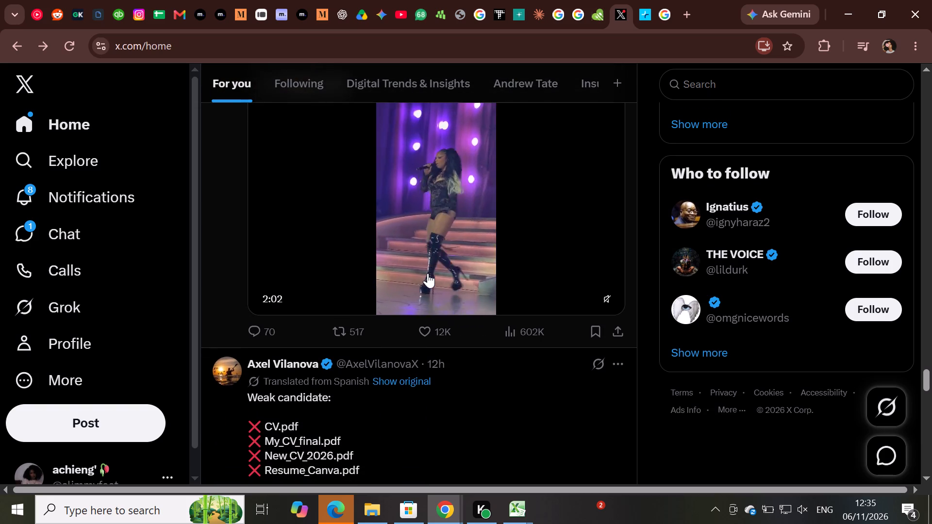
scroll(428, 273, down, 1)
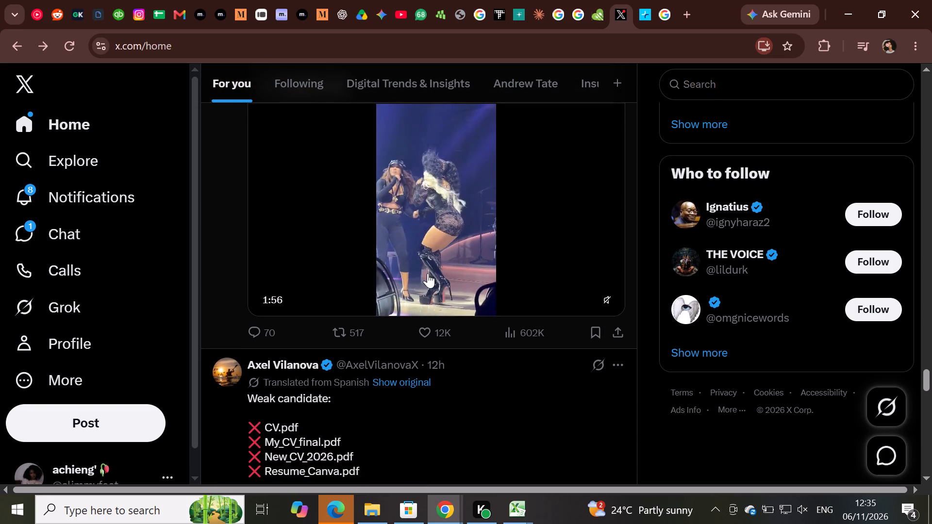
click(426, 333)
Open the feed post about weak candidates' CV file names and read down into its replies.
scroll(426, 333, down, 3)
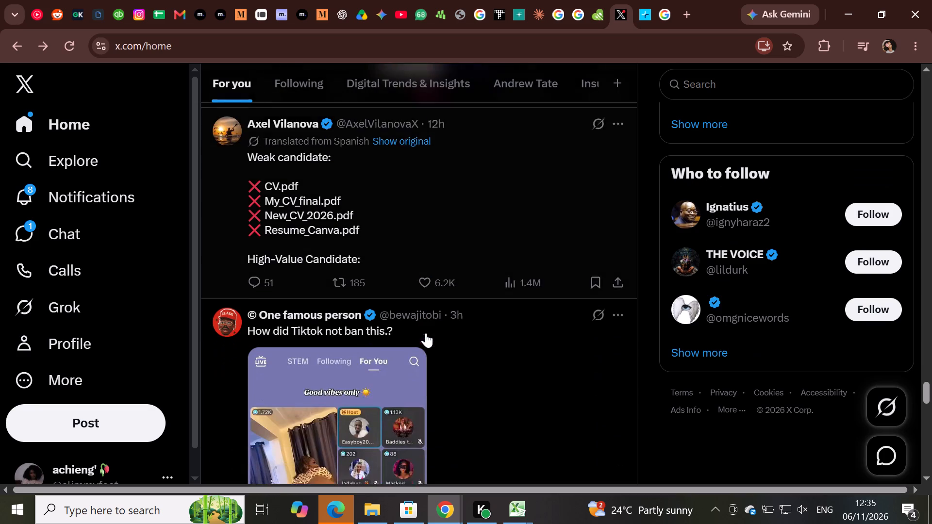
scroll(426, 333, up, 1)
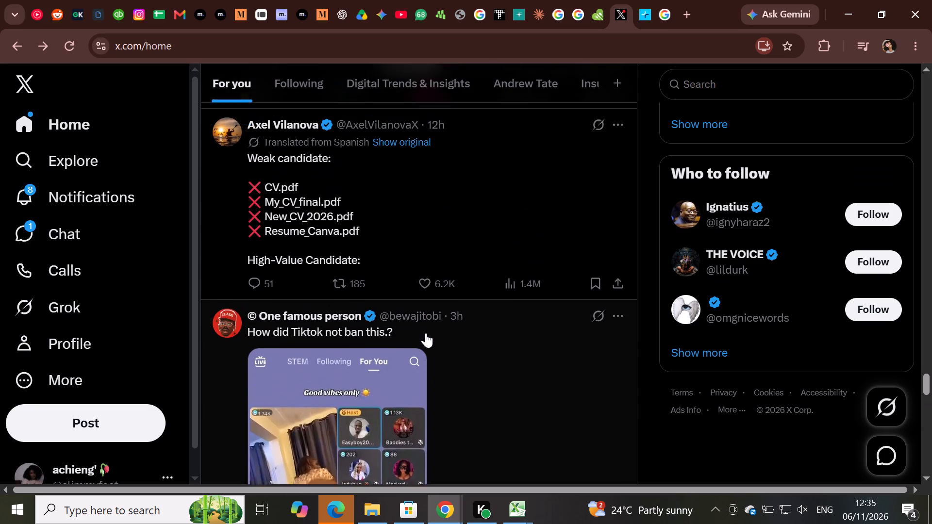
scroll(426, 333, up, 1)
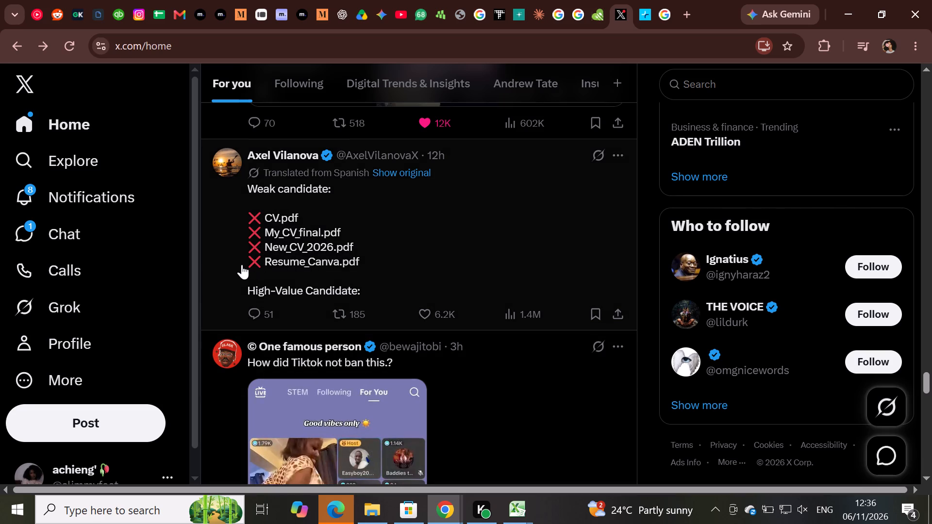
double_click(222, 255)
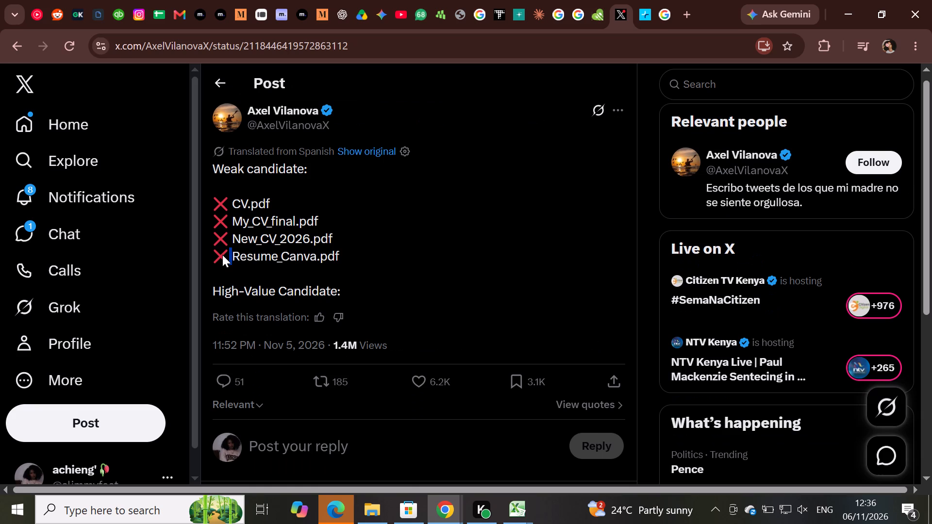
scroll(222, 255, down, 2)
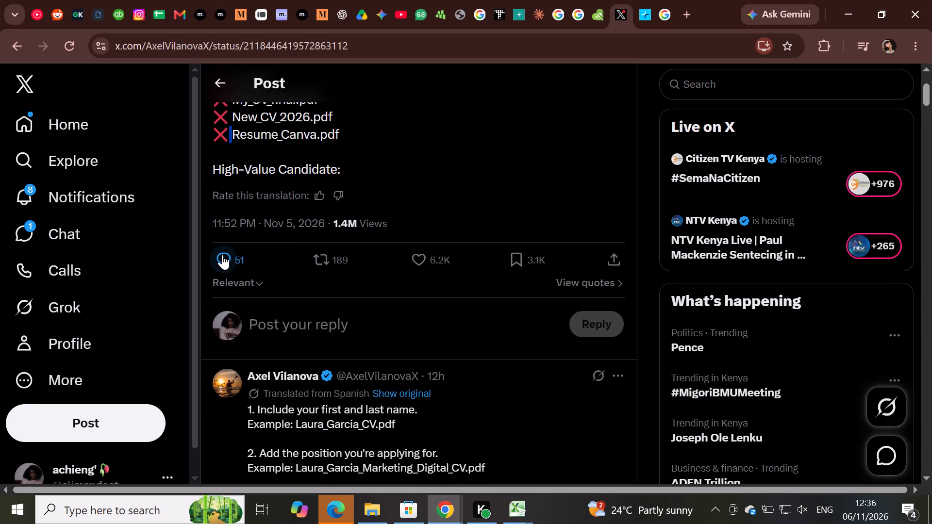
scroll(222, 255, down, 2)
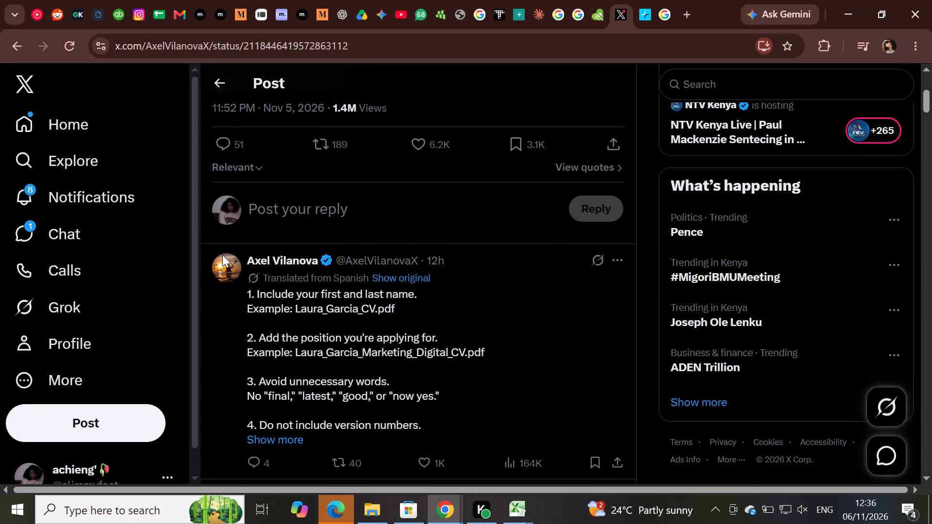
scroll(222, 255, down, 2)
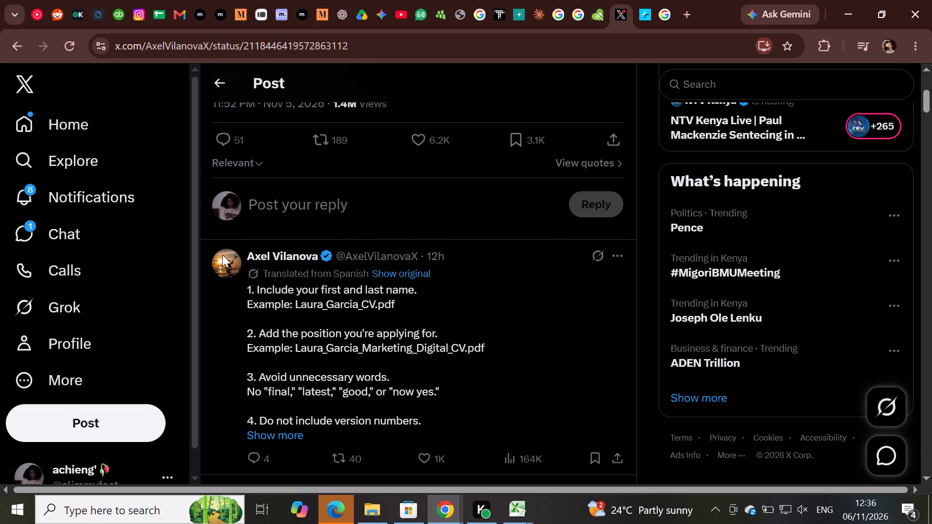
scroll(222, 255, down, 2)
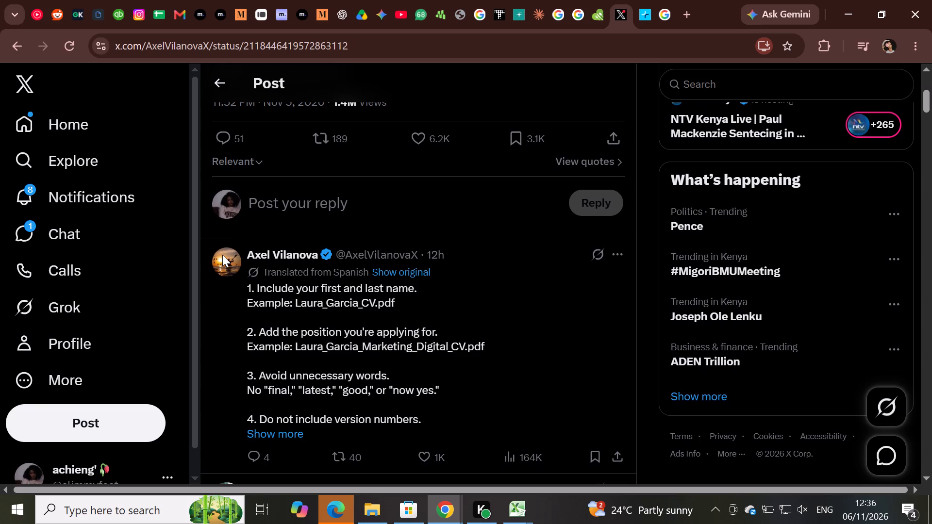
scroll(222, 255, down, 4)
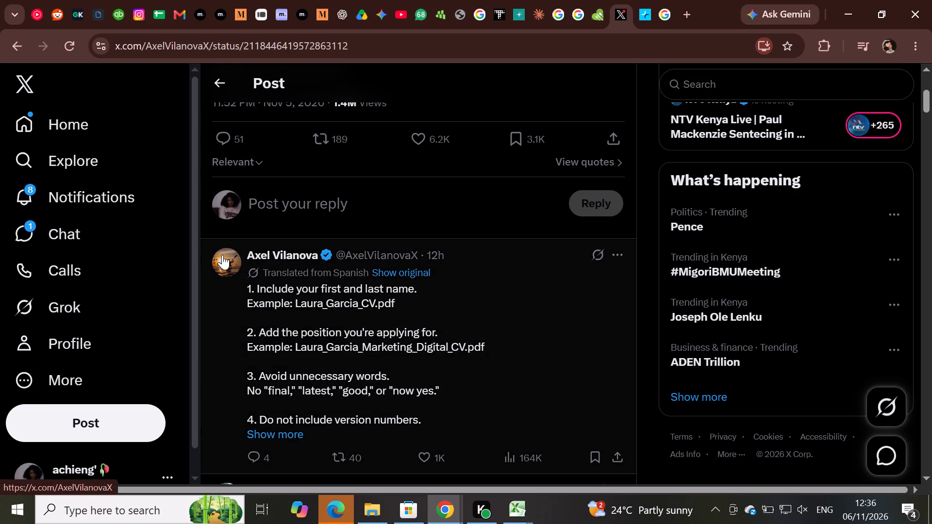
scroll(222, 255, down, 2)
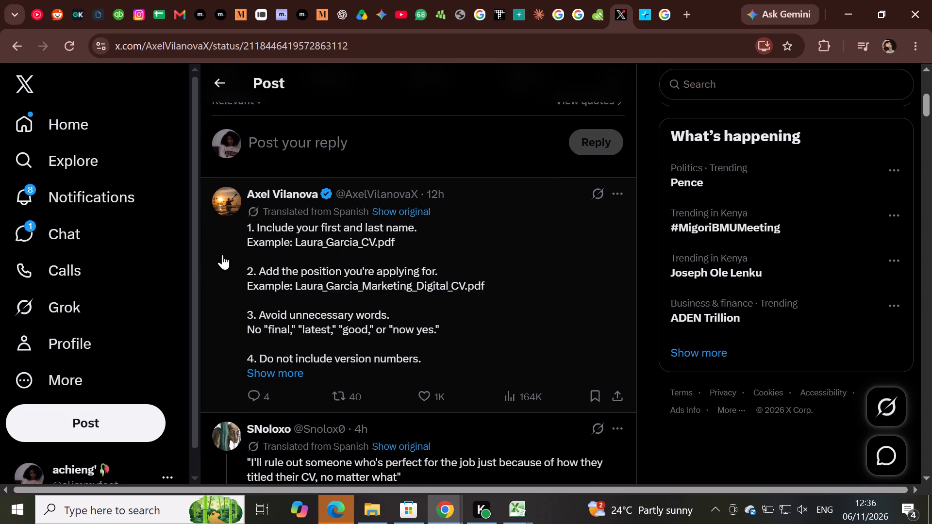
Expand the author's reply with CV file naming tips, read it and the replies below, and return to the home feed.
scroll(222, 255, down, 1)
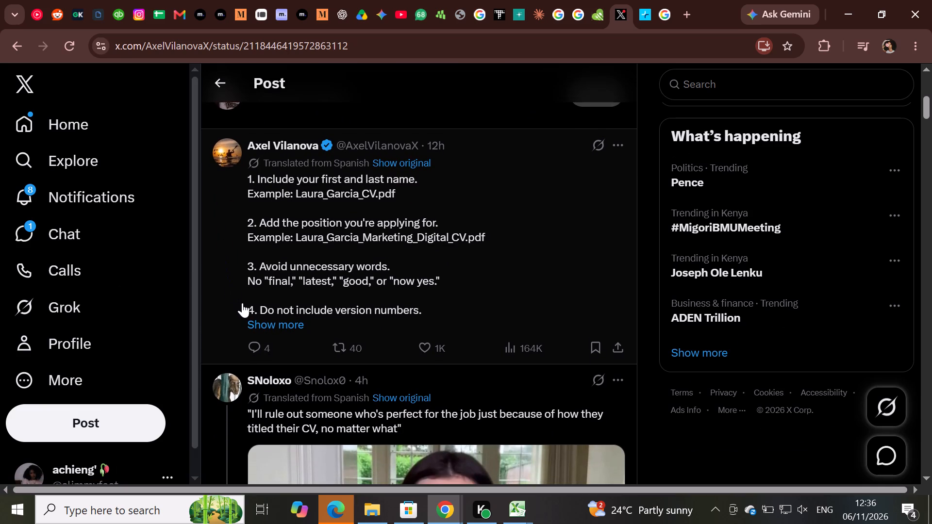
click(248, 320)
scroll(248, 320, down, 4)
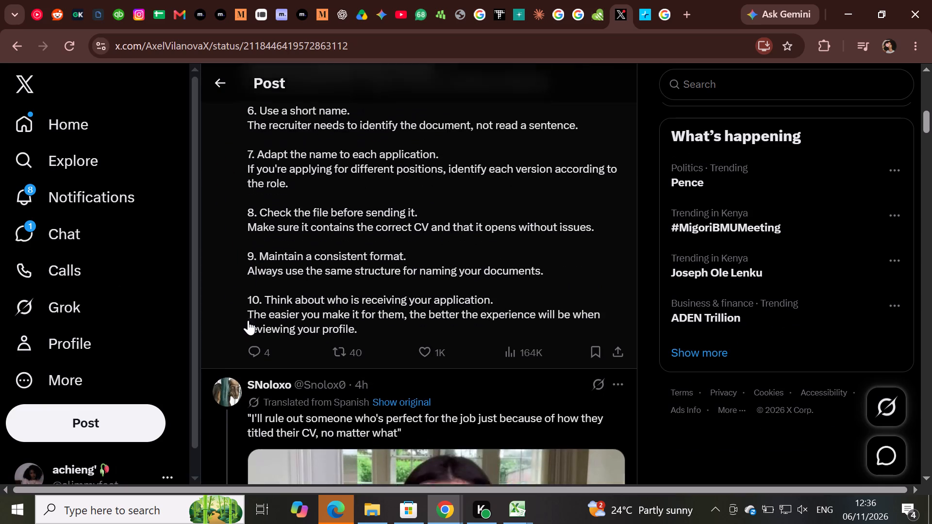
scroll(248, 320, down, 3)
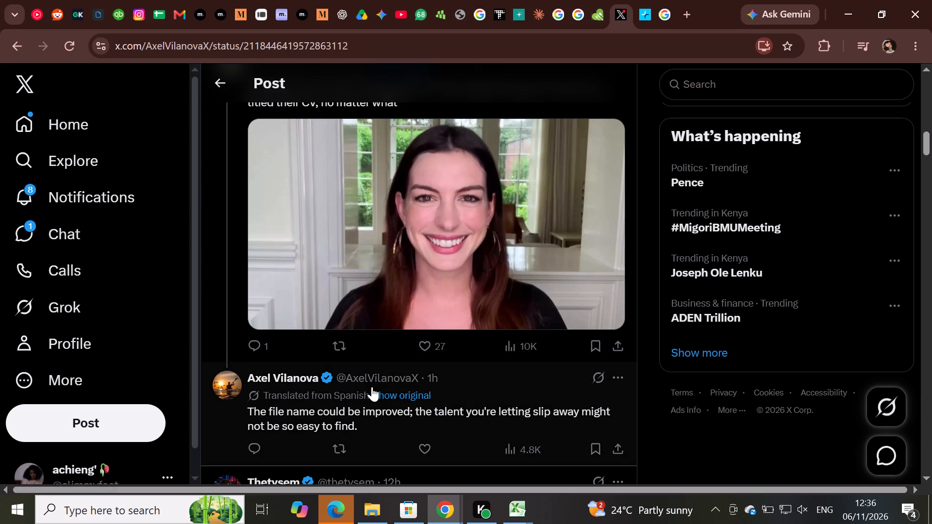
scroll(372, 387, down, 3)
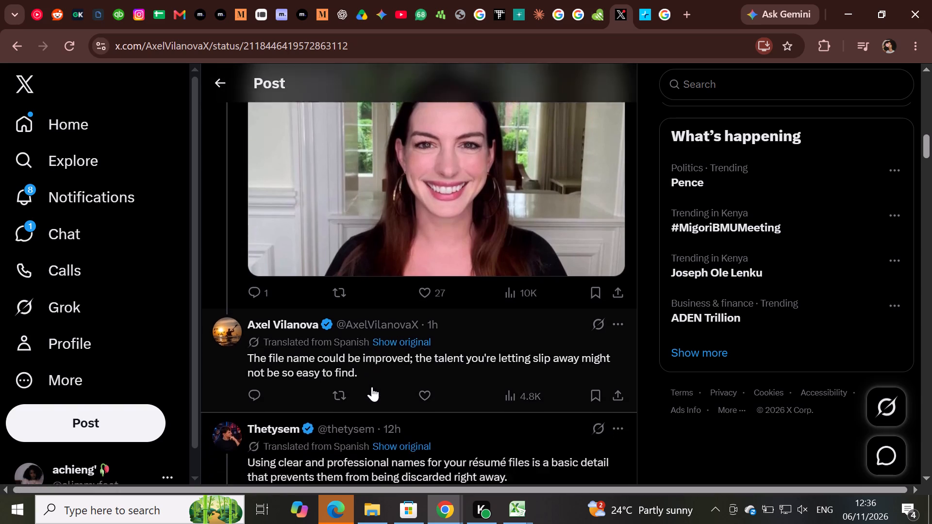
scroll(372, 387, down, 1)
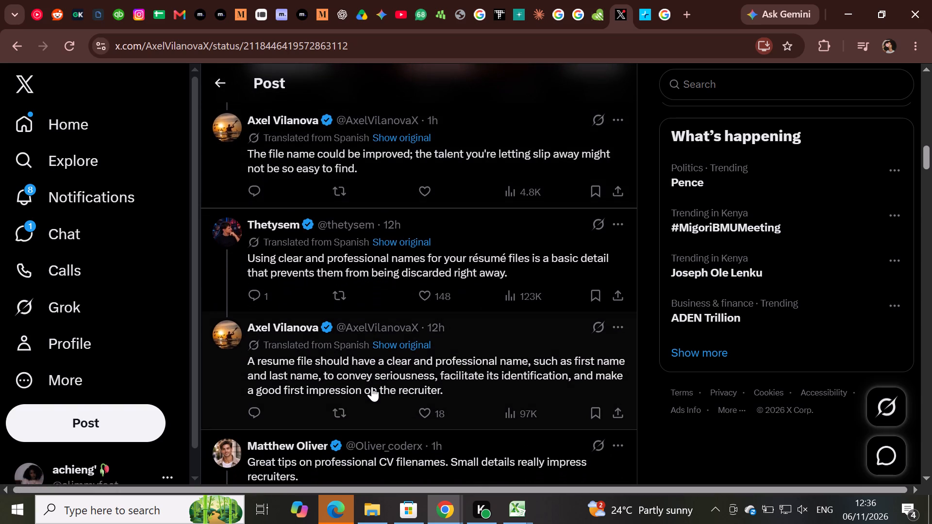
scroll(372, 387, up, 2)
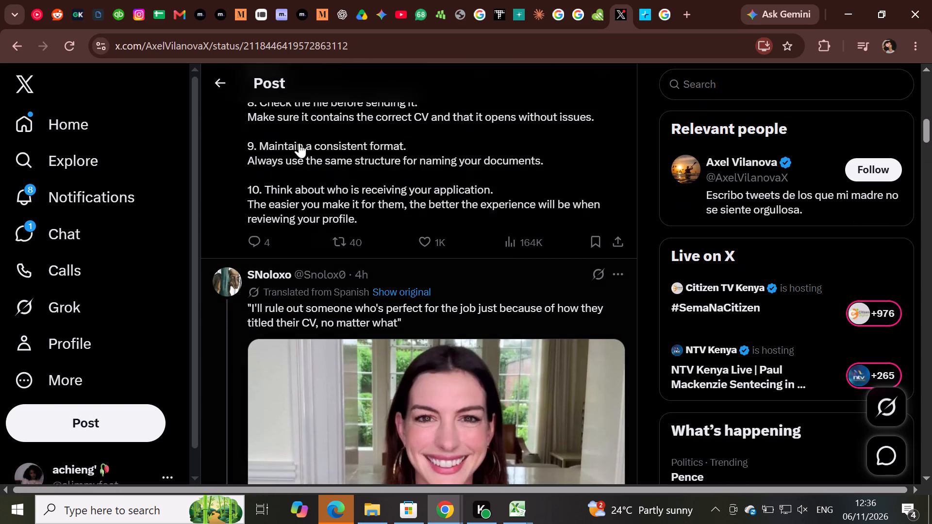
click(218, 69)
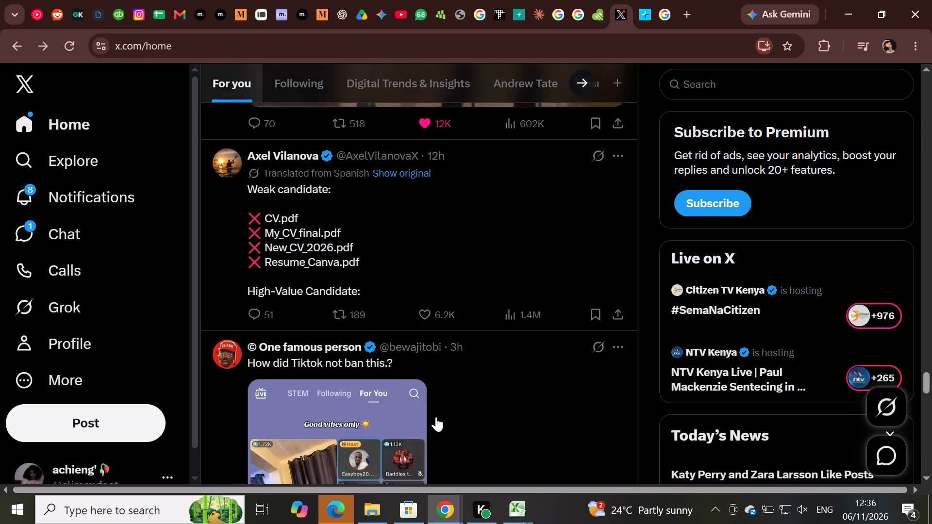
Browse further down the home feed and like the post about celebrities liking a Papa bear joke.
scroll(436, 417, down, 5)
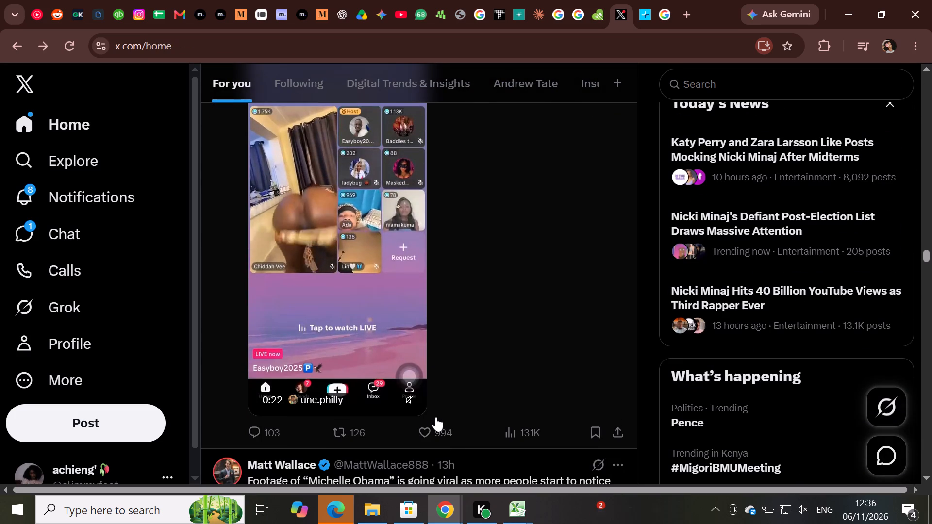
scroll(436, 417, down, 7)
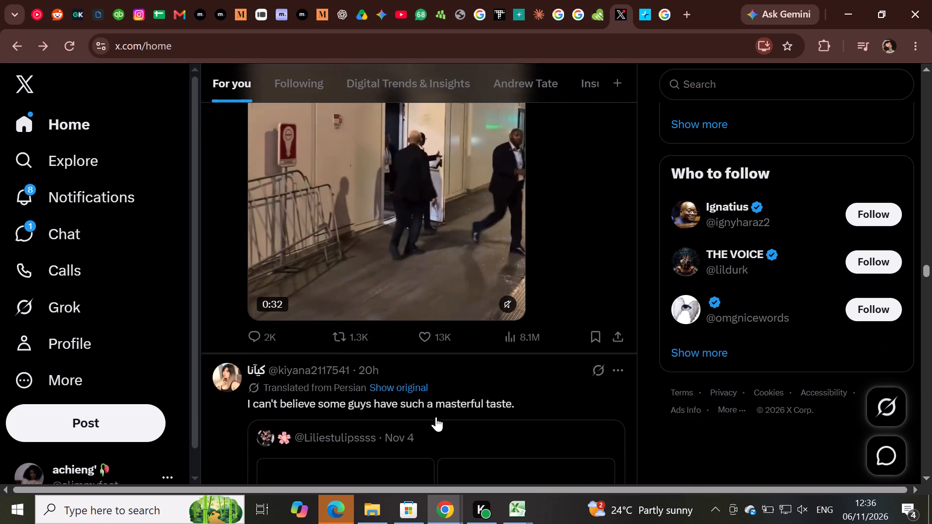
scroll(439, 407, down, 7)
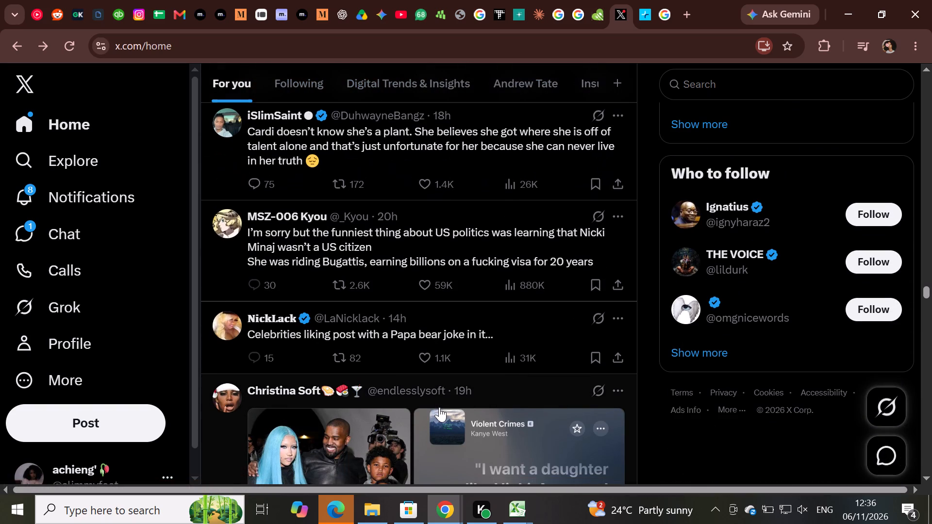
scroll(439, 407, down, 2)
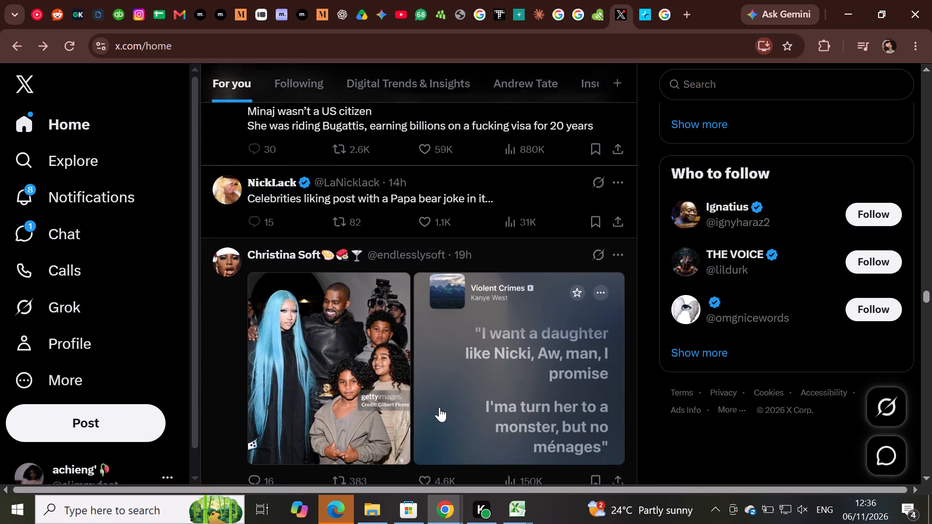
scroll(439, 407, down, 2)
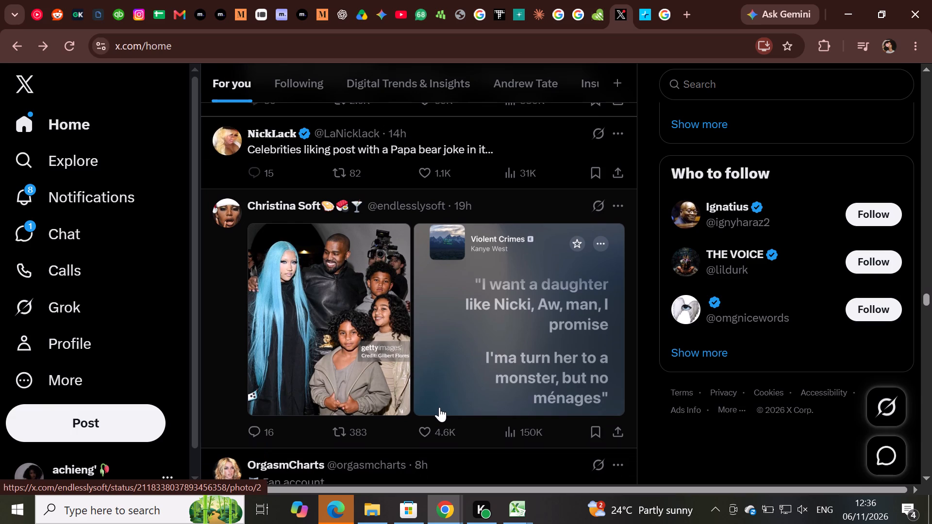
scroll(439, 407, down, 1)
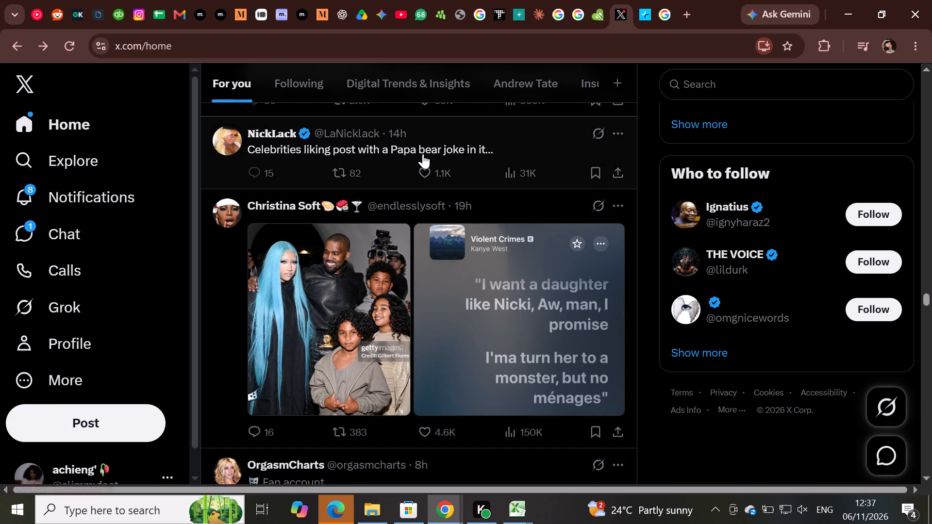
click(428, 174)
Like the feed post about Nicki shifting the conversation back to music.
scroll(410, 327, down, 4)
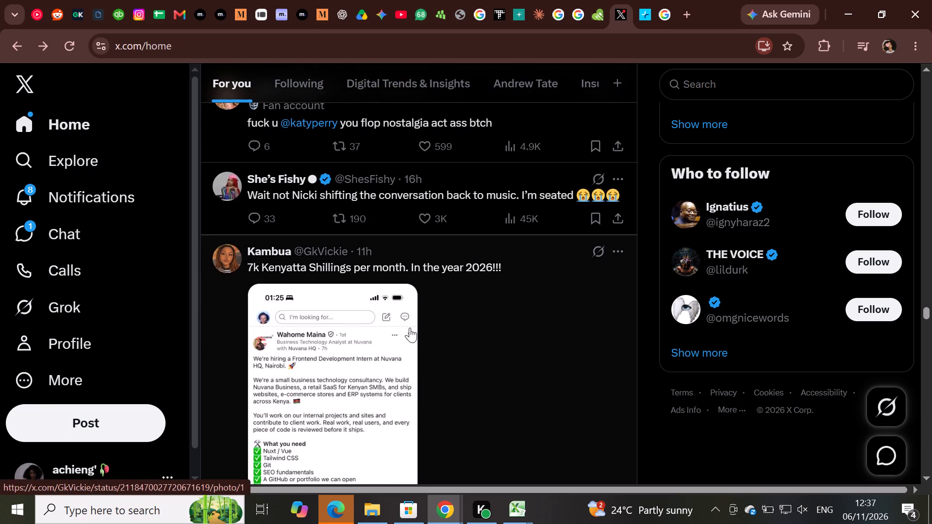
click(422, 219)
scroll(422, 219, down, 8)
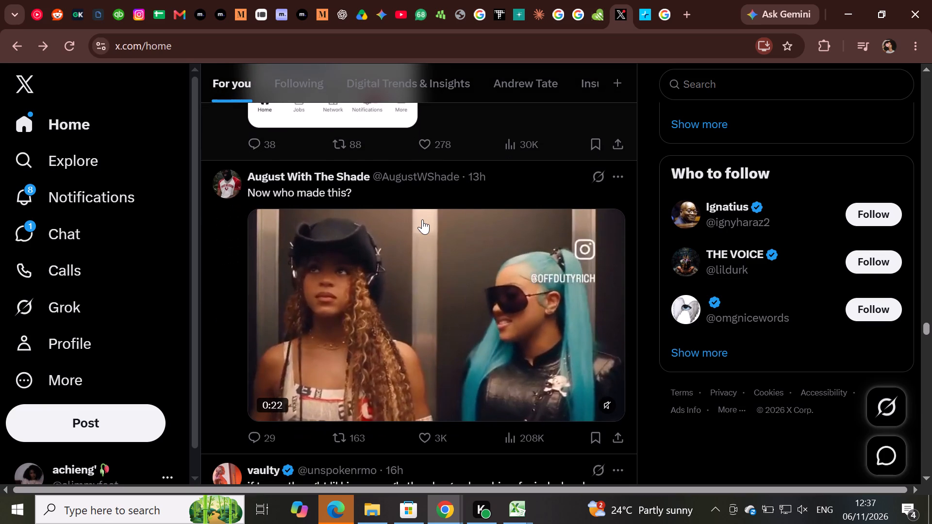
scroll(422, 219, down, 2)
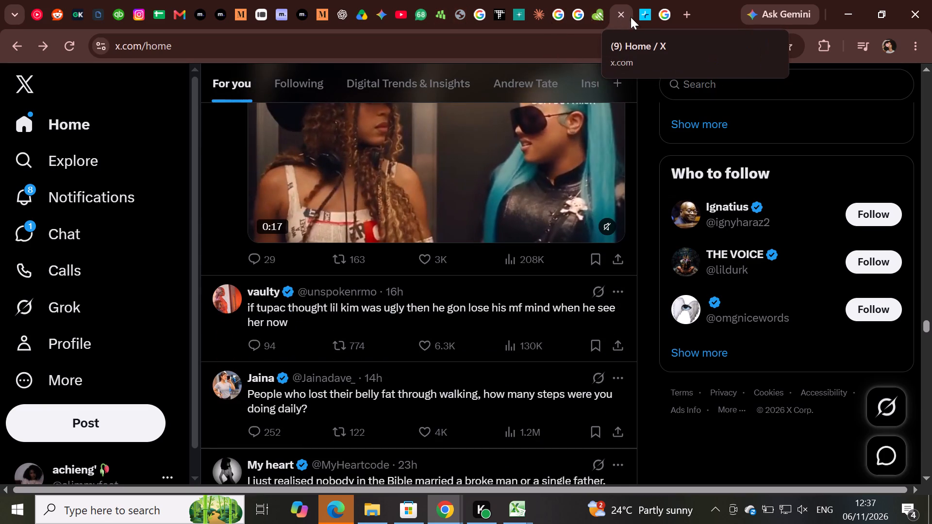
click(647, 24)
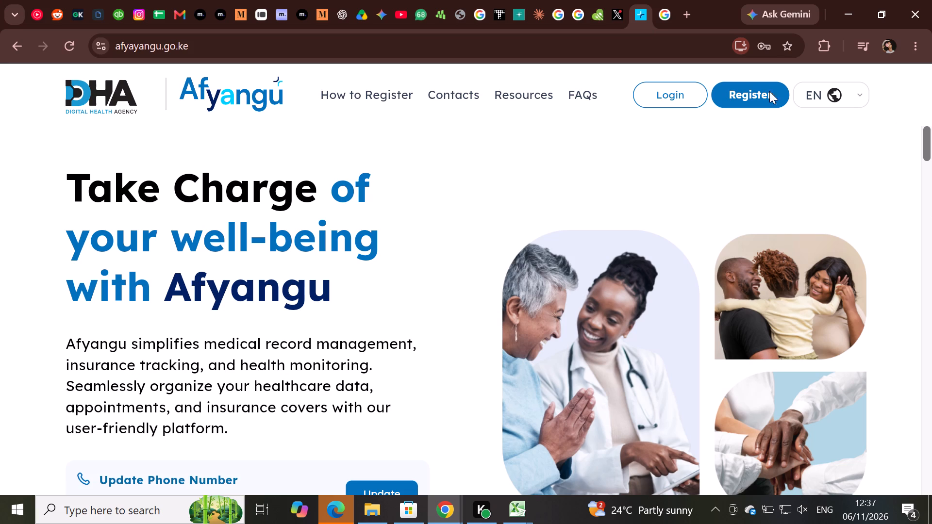
Switch to the WITHHOLDING RENT workbook in Excel and look over the quarterly and no-withholding rent sections of sheet 11.2026.
click(514, 507)
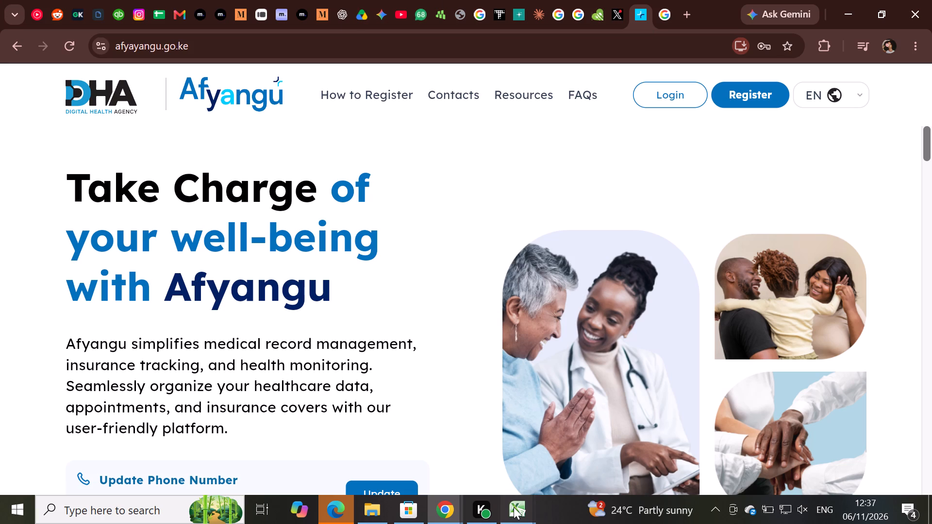
click(514, 507)
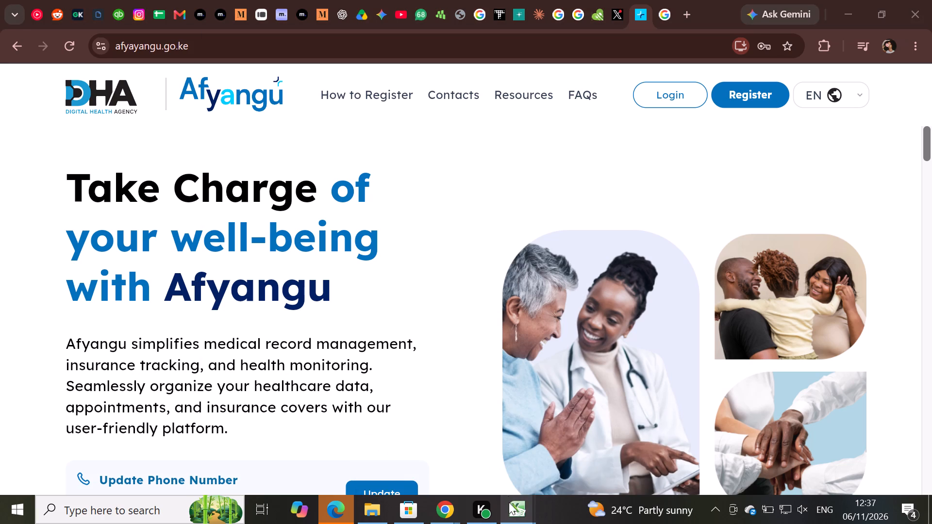
click(510, 507)
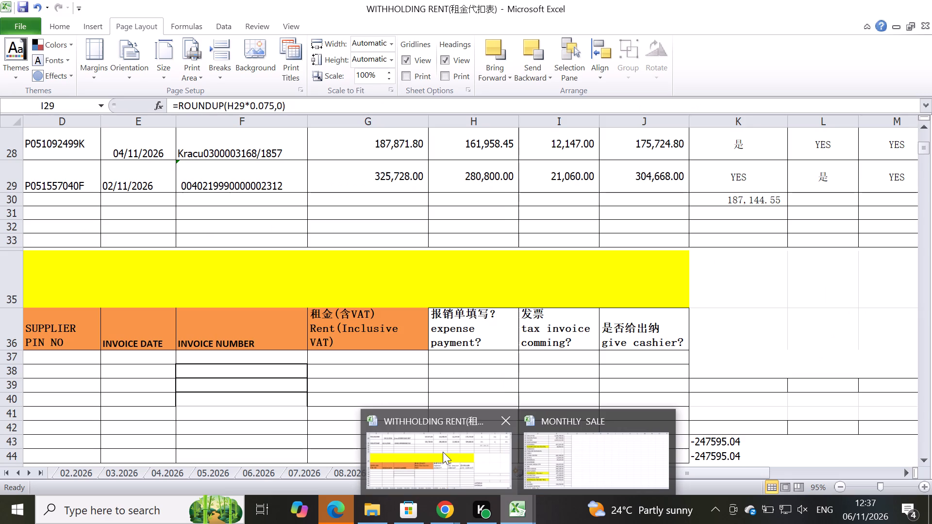
click(443, 452)
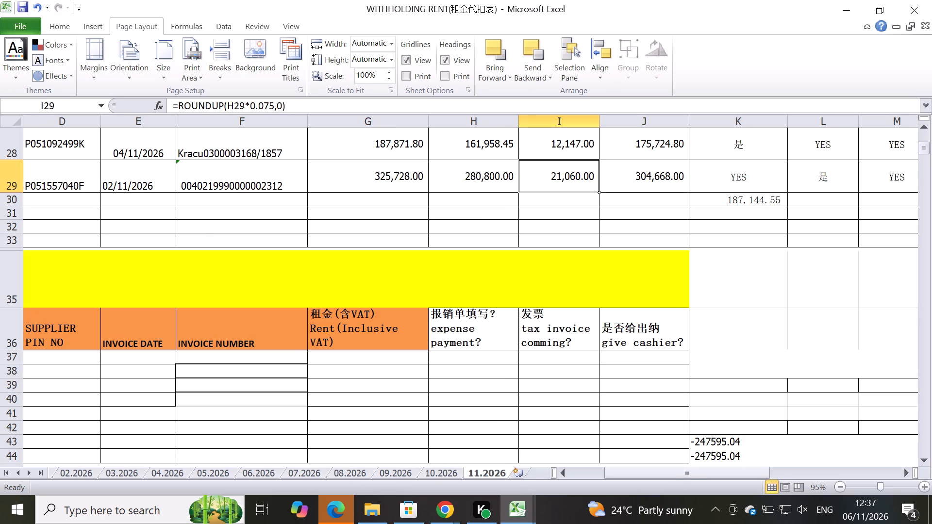
scroll(283, 367, right, 5)
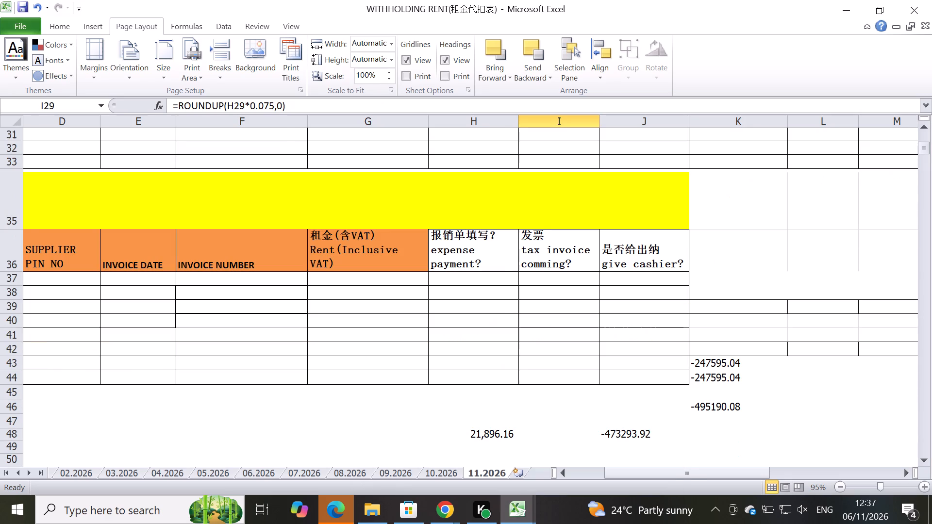
scroll(283, 367, right, 4)
scroll(283, 367, up, 3)
scroll(283, 367, down, 2)
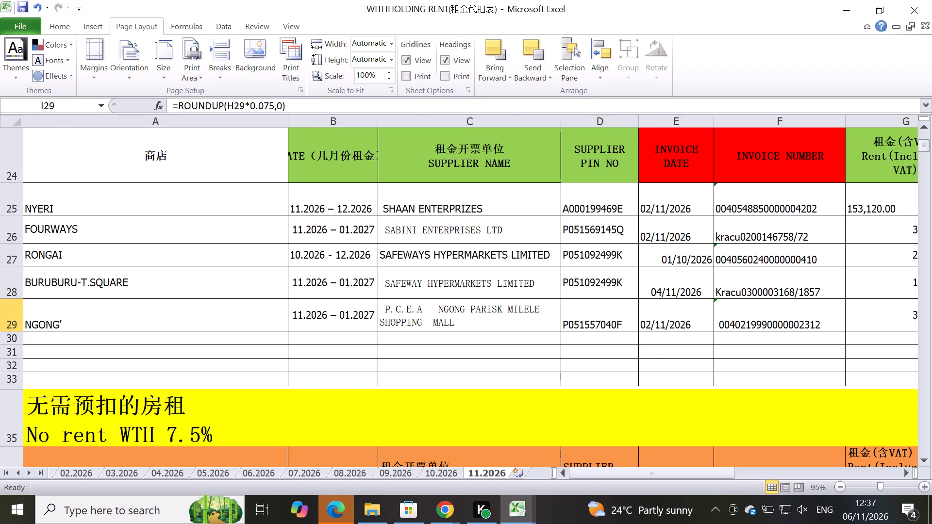
scroll(290, 365, down, 1)
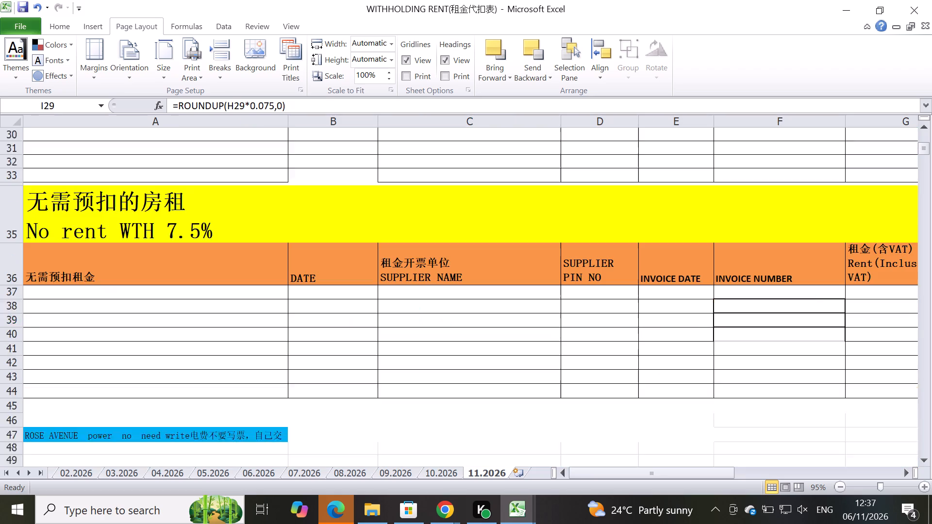
scroll(290, 365, down, 2)
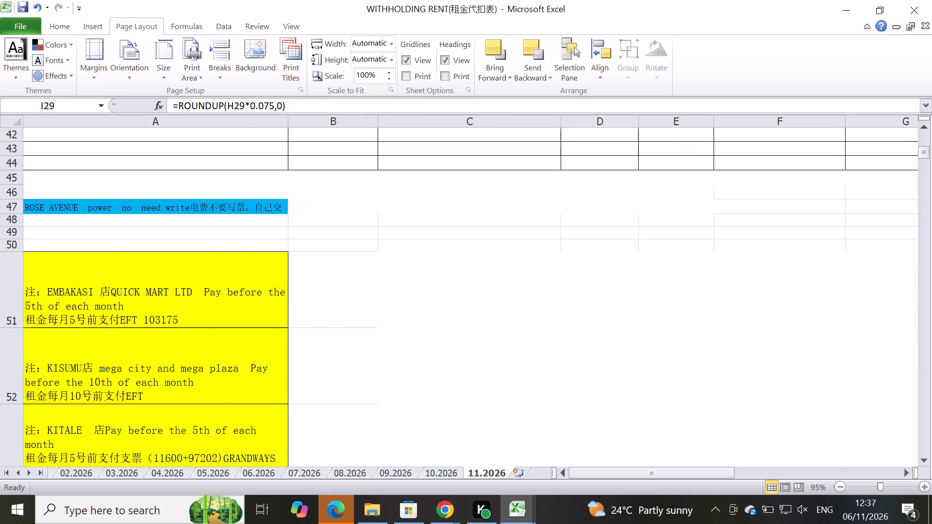
On sheet 10.2026, look through the utility notes and rent tables, and examine the ROSE AVENUE row's date and VAT-inclusive rent.
click(444, 474)
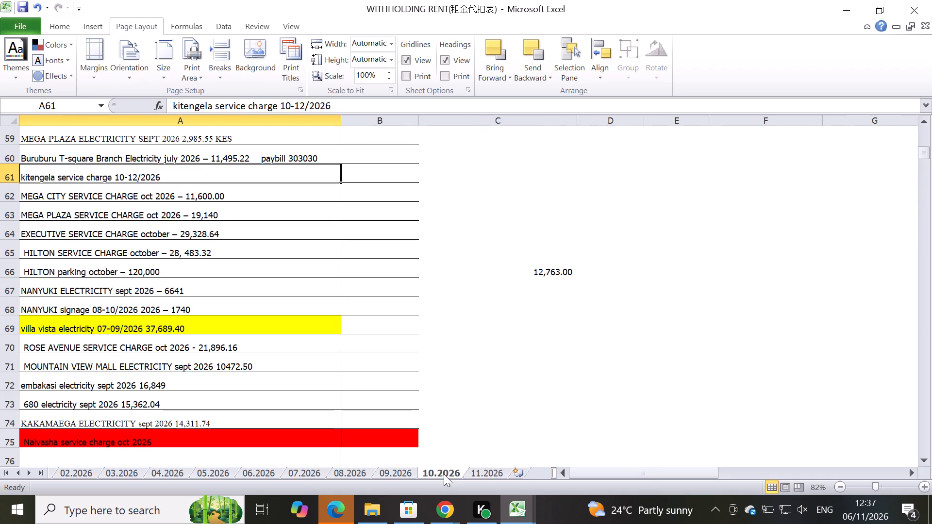
scroll(183, 345, down, 2)
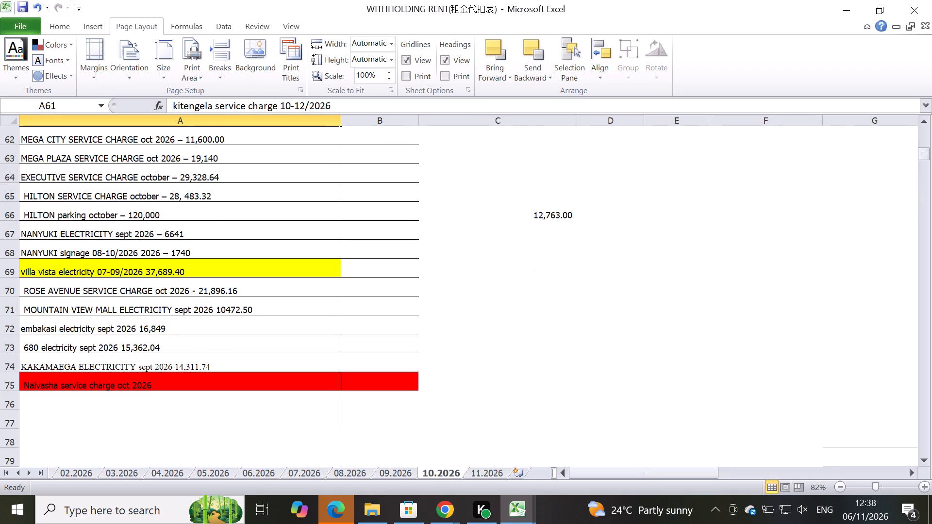
scroll(100, 190, up, 8)
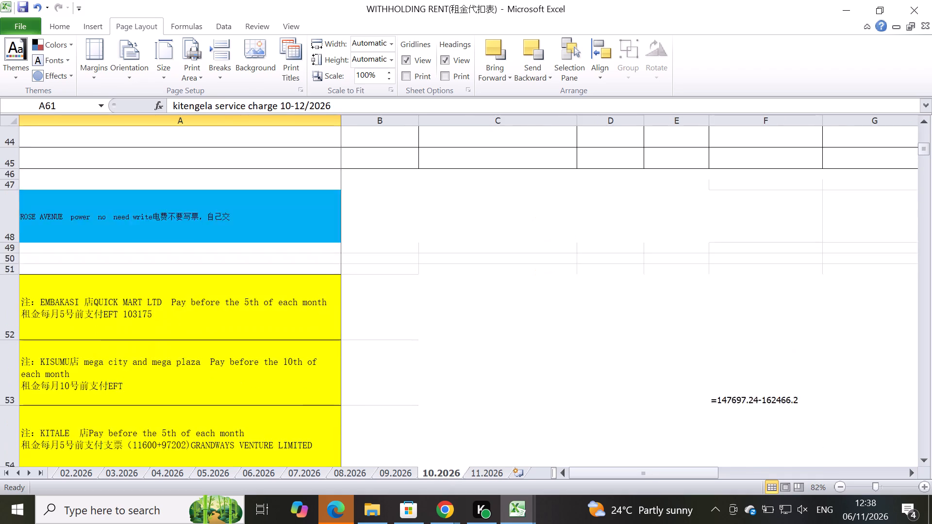
scroll(100, 190, up, 9)
scroll(100, 190, down, 1)
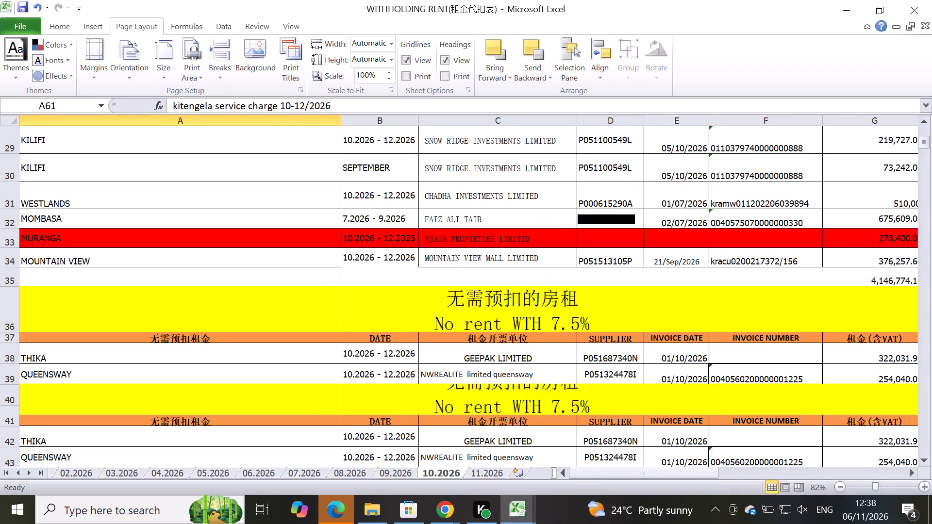
scroll(100, 190, down, 3)
scroll(100, 190, up, 1)
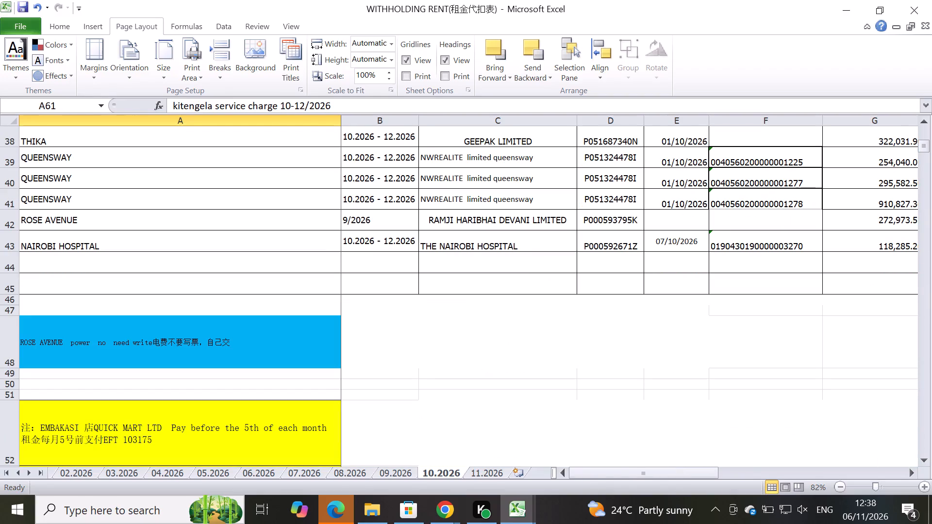
scroll(100, 190, up, 1)
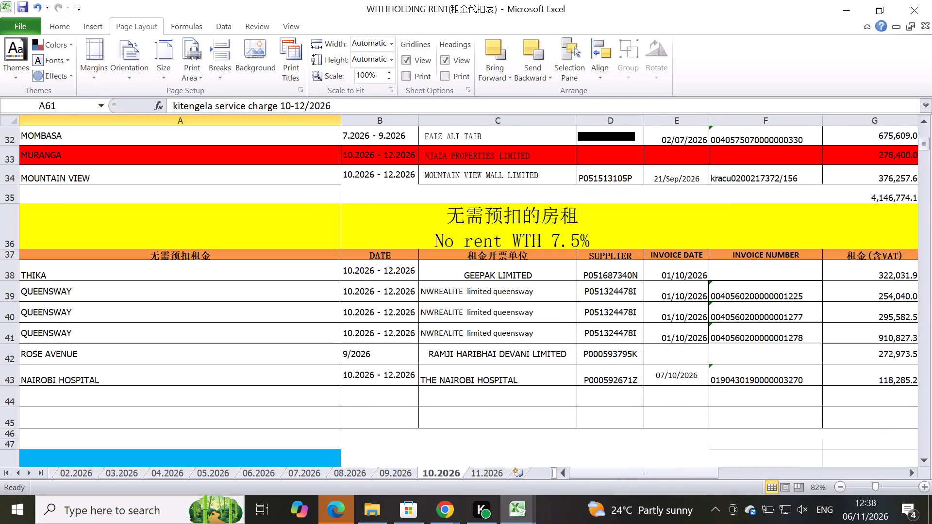
click(371, 349)
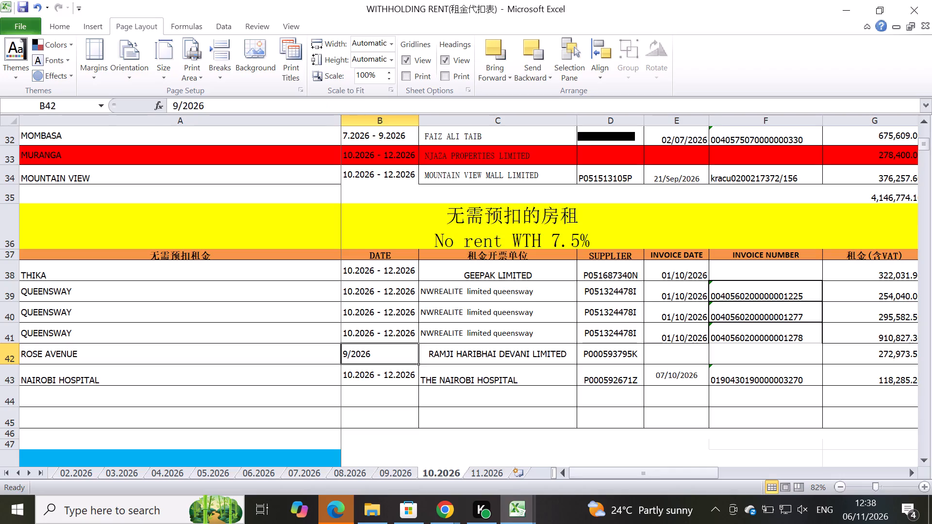
click(827, 359)
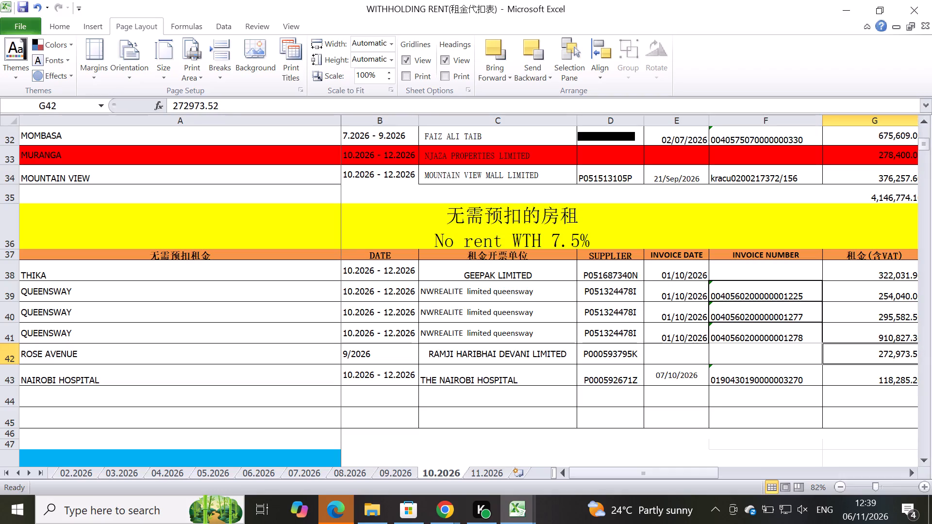
Copy the ROSE AVENUE row from sheet 10.2026 into row 30, below NGONG' in the Quarterly payments table of sheet 11.2026.
click(1, 359)
right_click(0, 360)
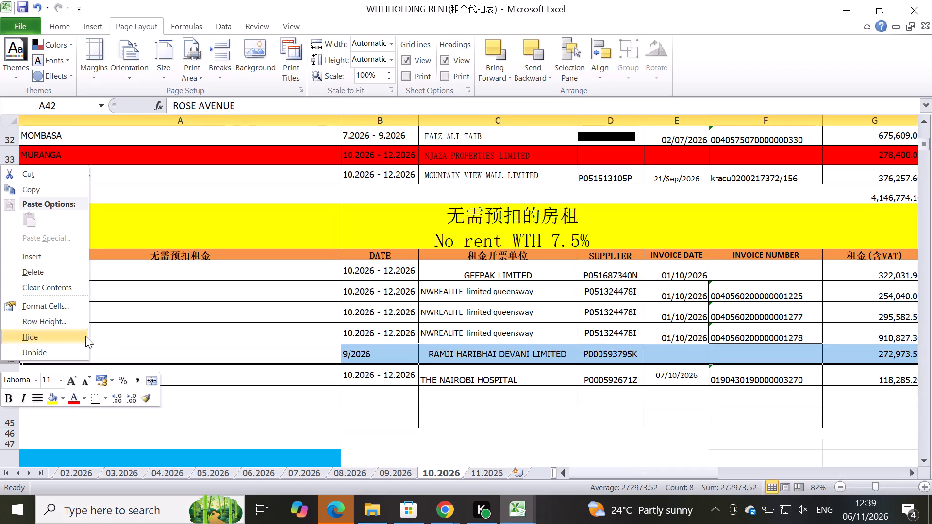
click(36, 184)
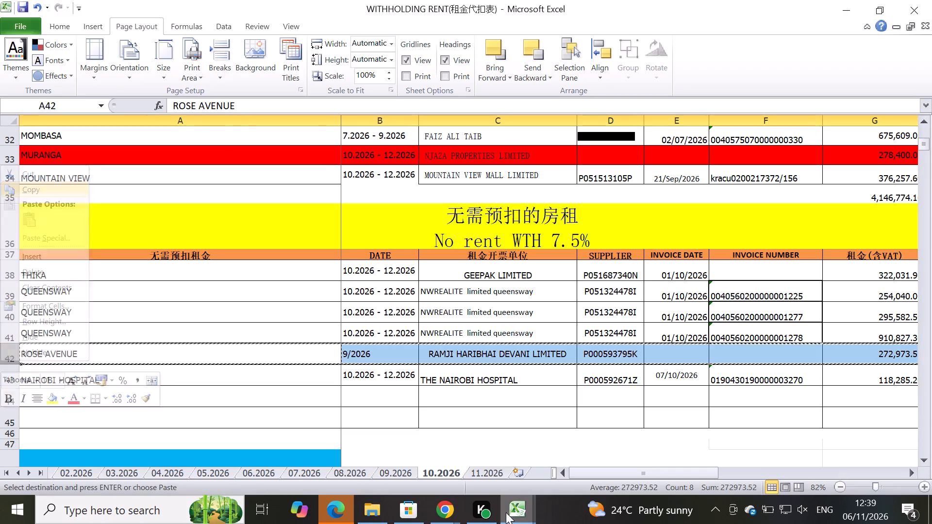
click(482, 470)
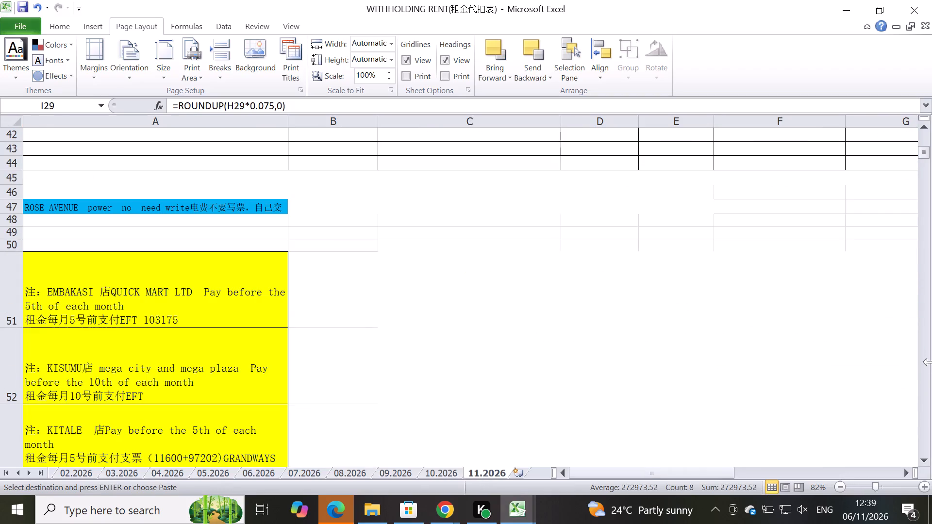
drag(923, 153, 925, 149)
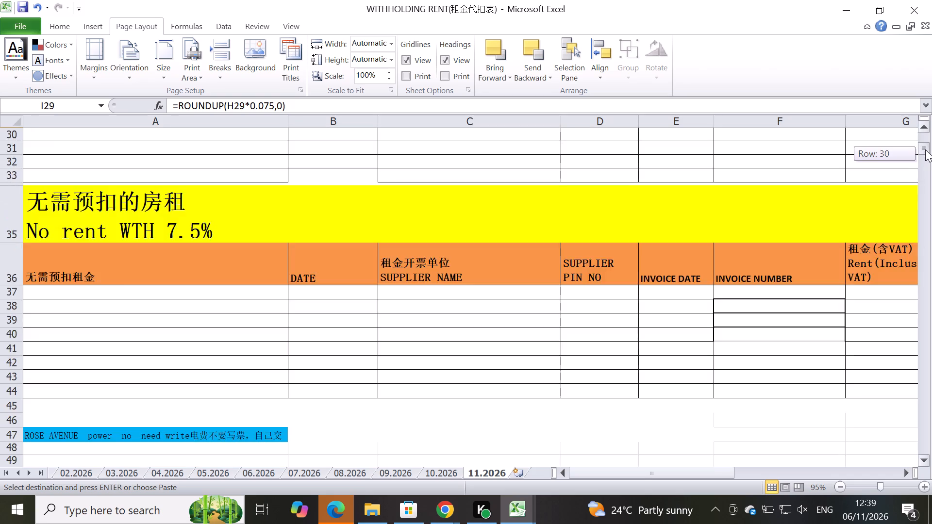
drag(925, 149, 929, 136)
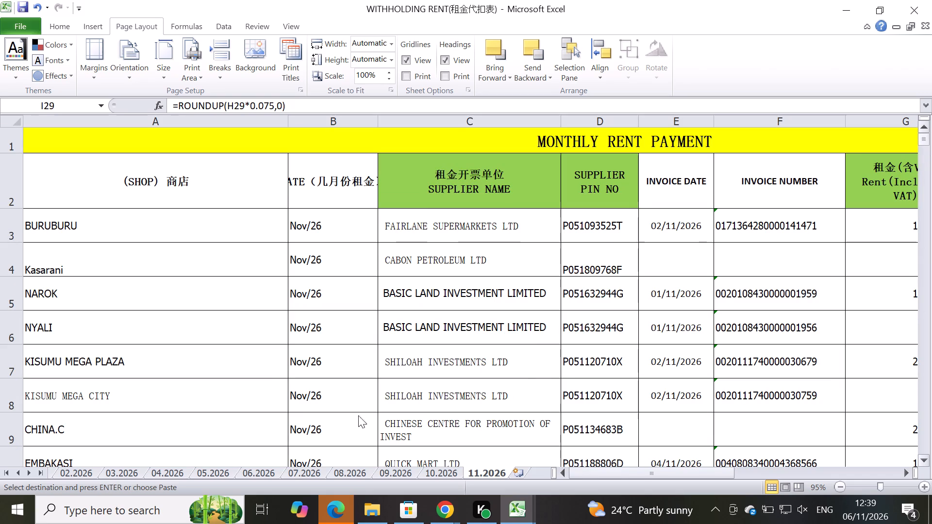
scroll(169, 351, down, 3)
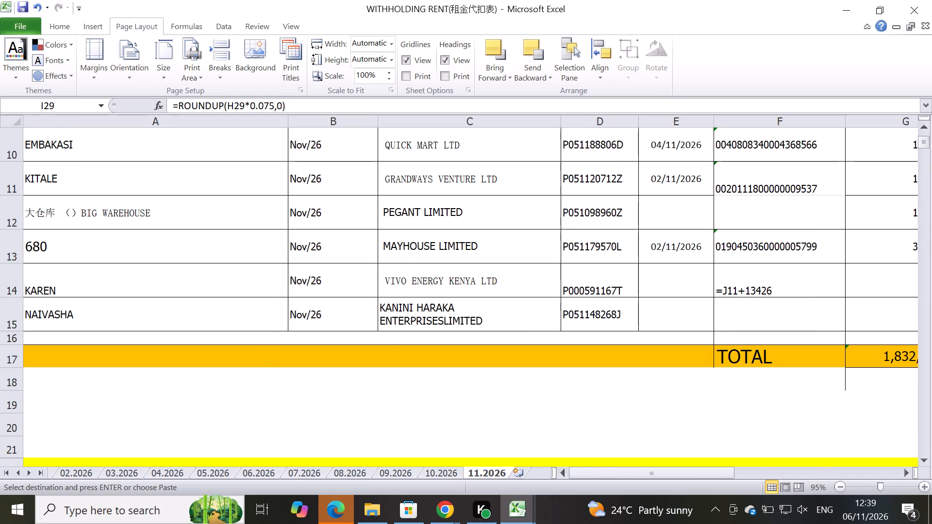
scroll(184, 372, down, 3)
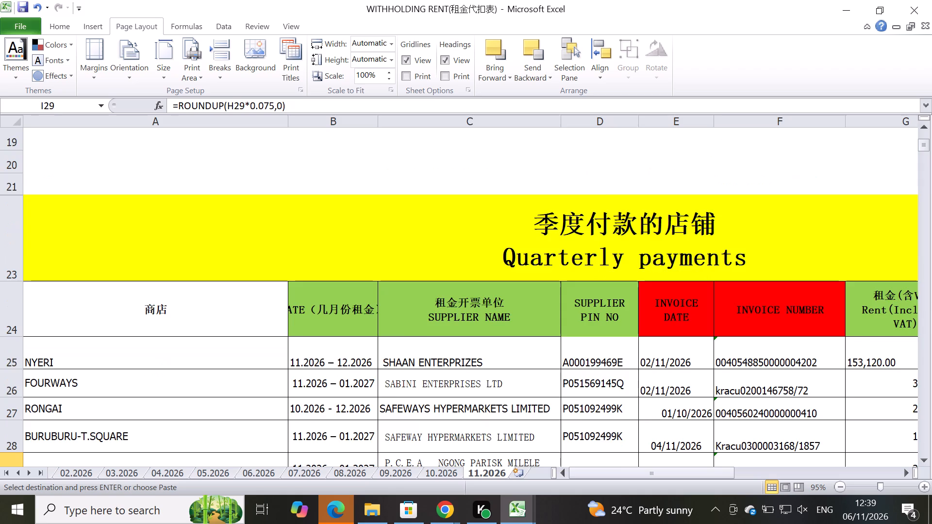
scroll(173, 405, down, 1)
click(30, 422)
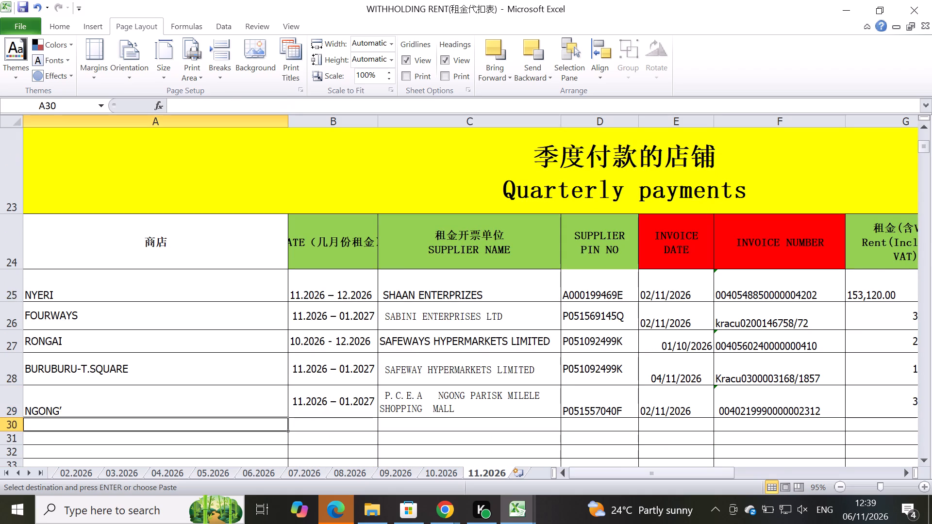
right_click(32, 421)
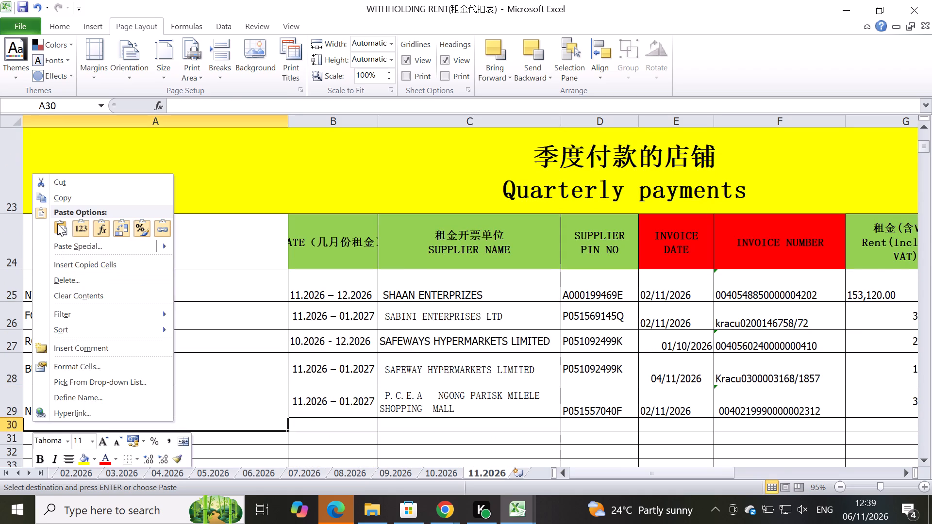
click(57, 224)
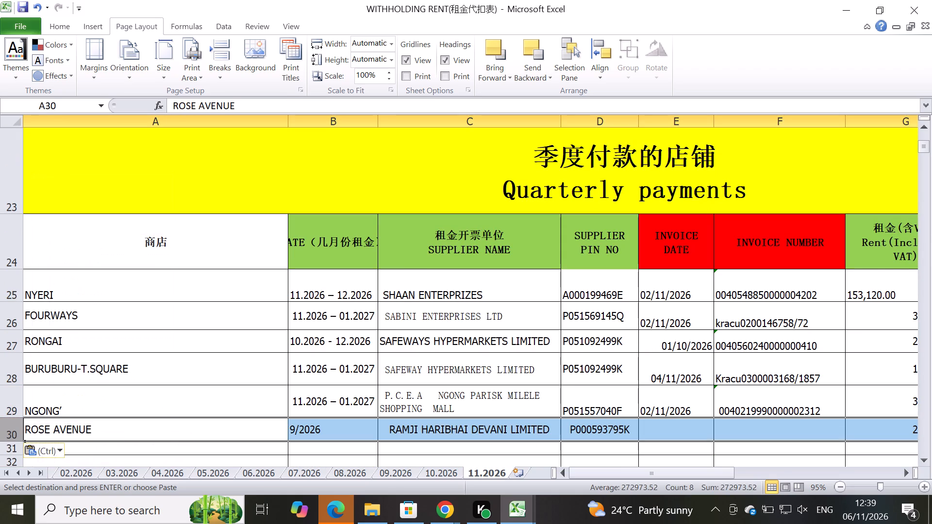
Set the rent date of the ROSE AVENUE row to 11/2026.
click(335, 417)
click(345, 386)
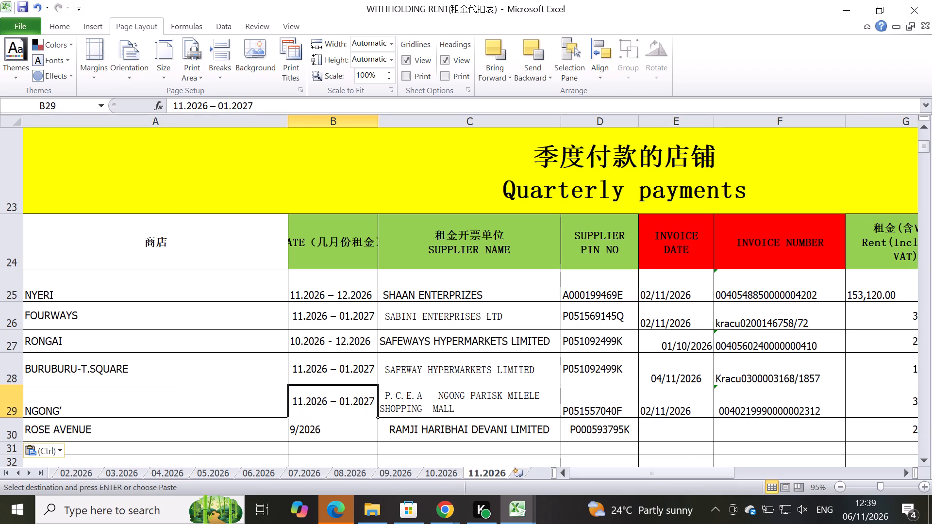
click(325, 437)
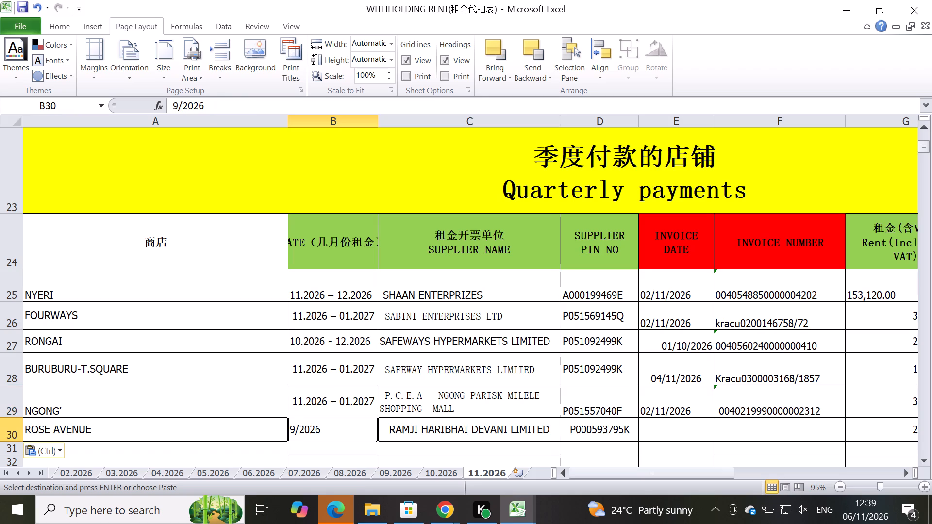
double_click(297, 429)
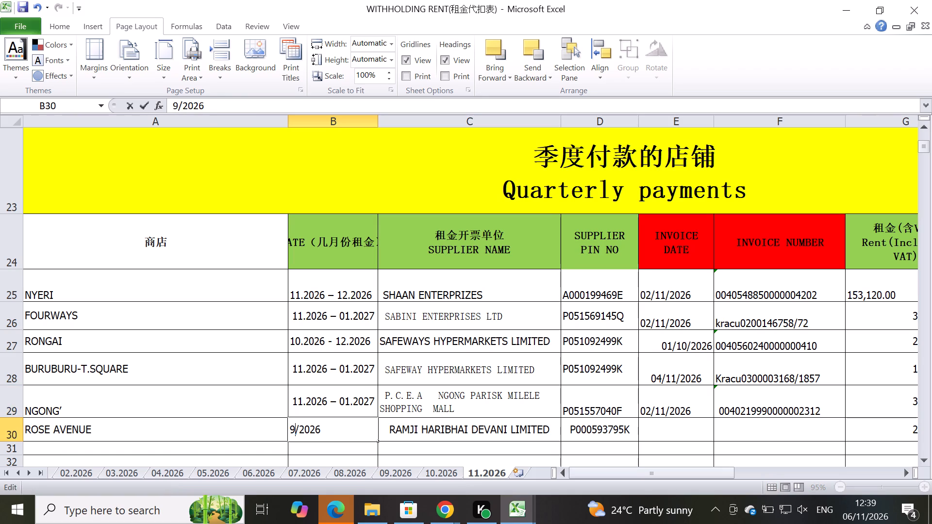
key(BackSpace)
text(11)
click(659, 426)
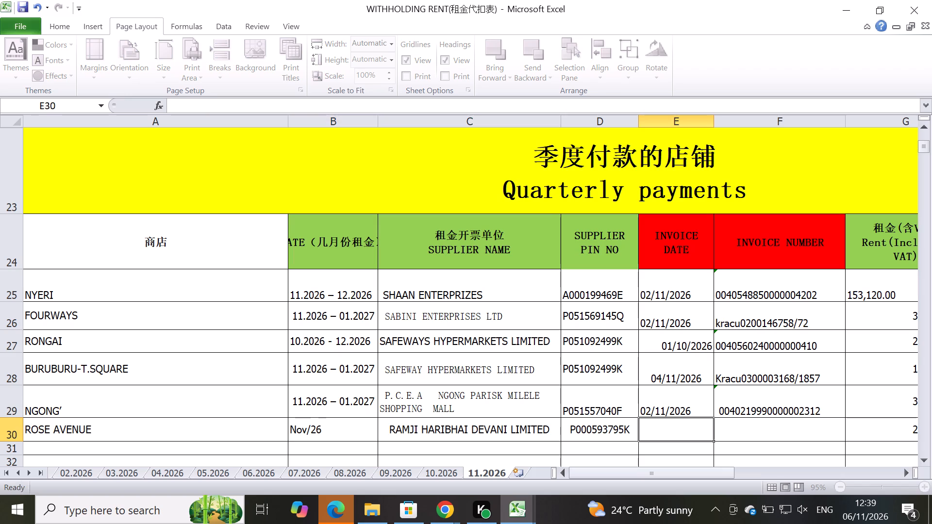
Fill the NGONG' invoice date 02/11/2026 down into the ROSE AVENUE row as an exact copy, not a series.
click(700, 400)
drag(713, 418, 712, 430)
click(722, 444)
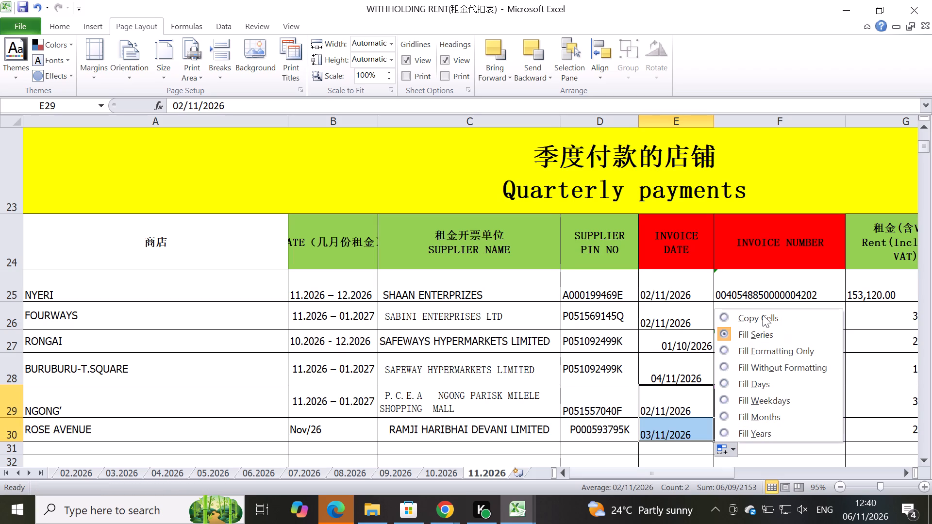
click(763, 315)
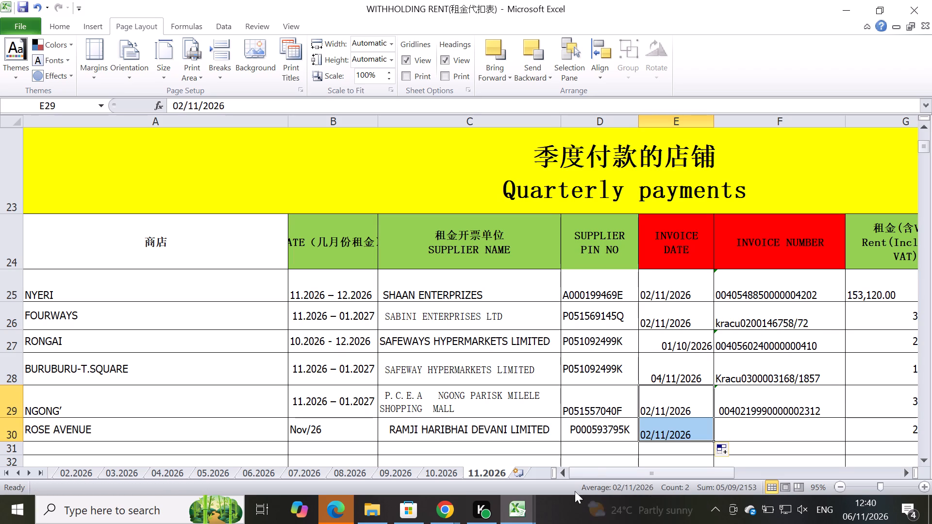
drag(594, 469, 606, 468)
click(545, 430)
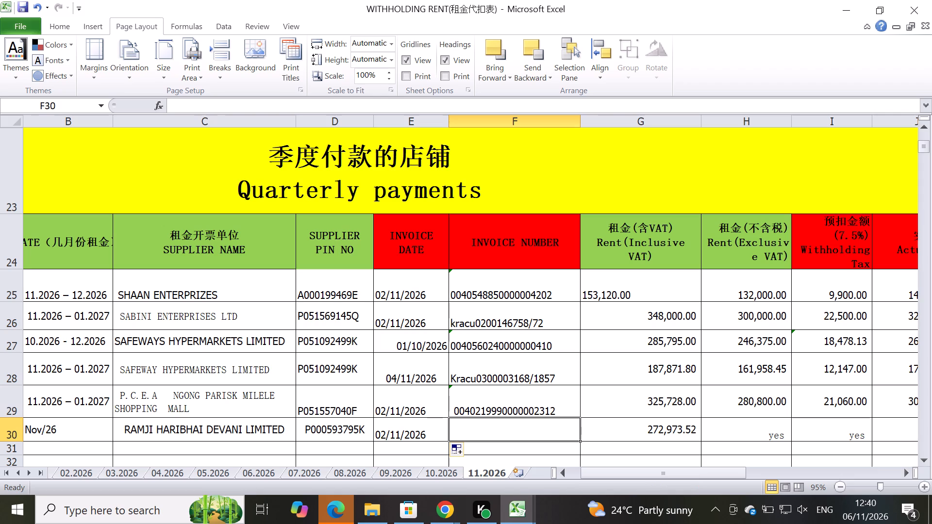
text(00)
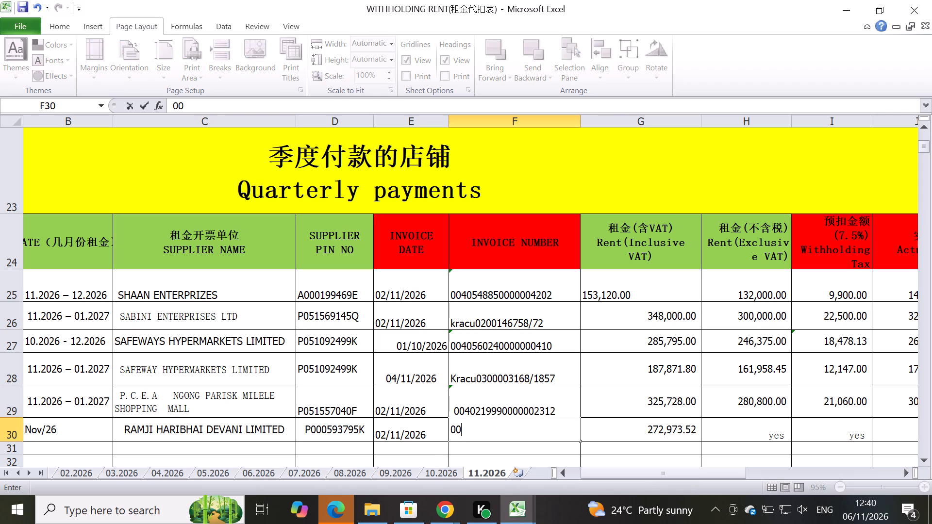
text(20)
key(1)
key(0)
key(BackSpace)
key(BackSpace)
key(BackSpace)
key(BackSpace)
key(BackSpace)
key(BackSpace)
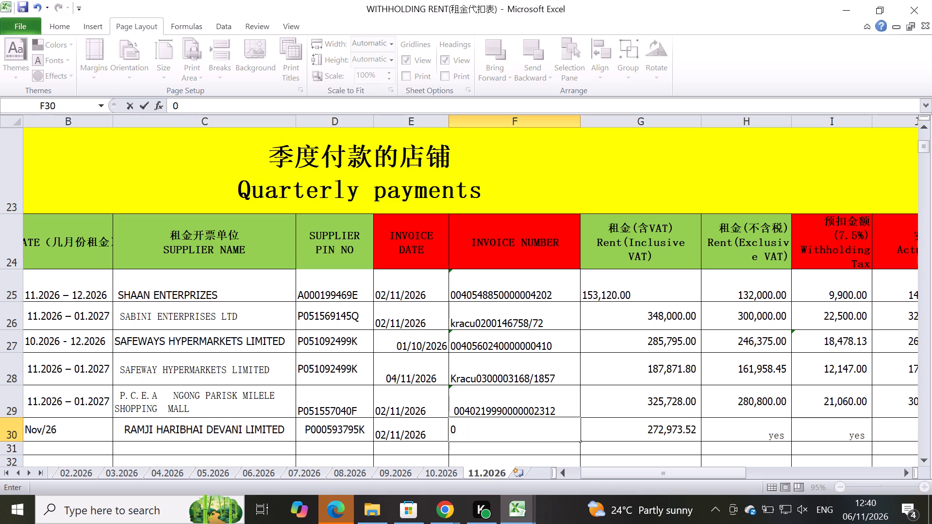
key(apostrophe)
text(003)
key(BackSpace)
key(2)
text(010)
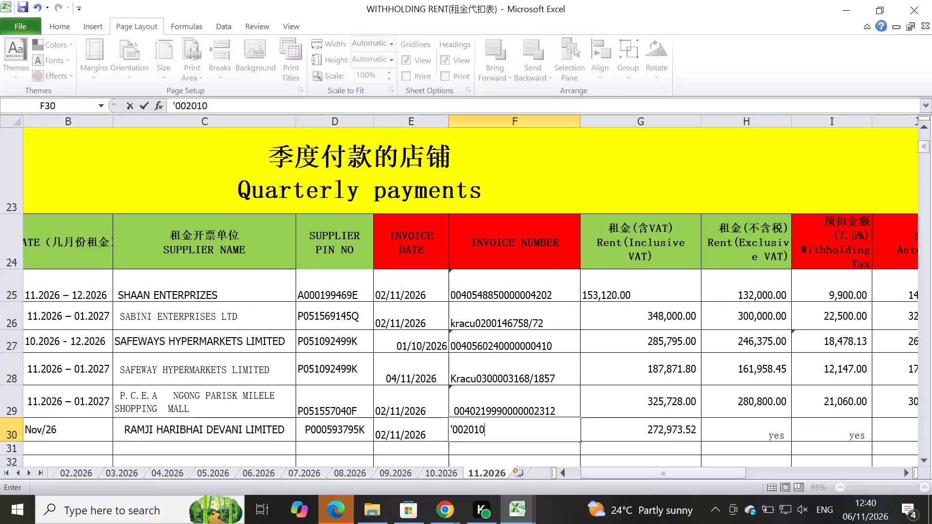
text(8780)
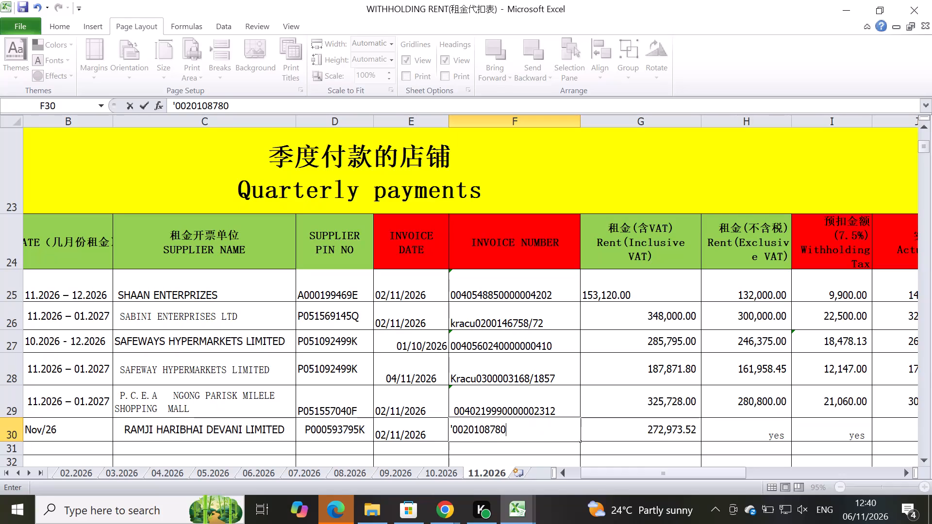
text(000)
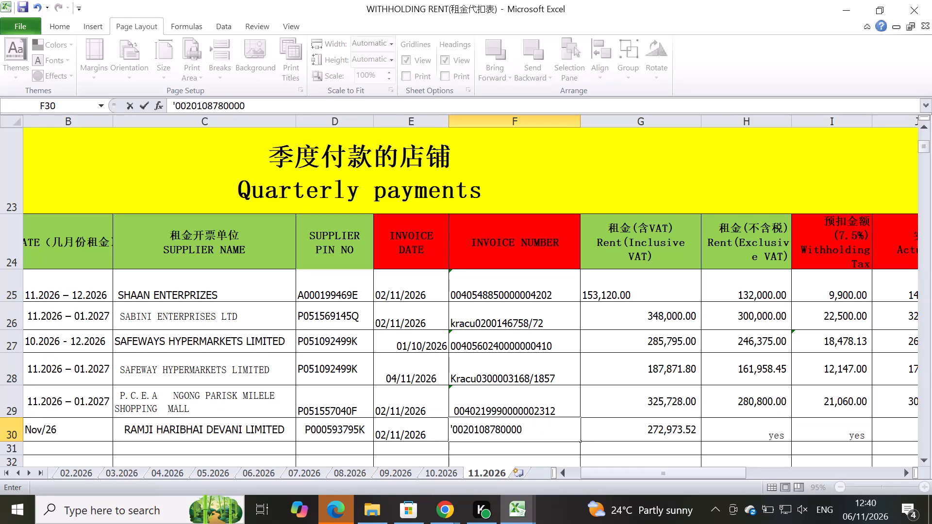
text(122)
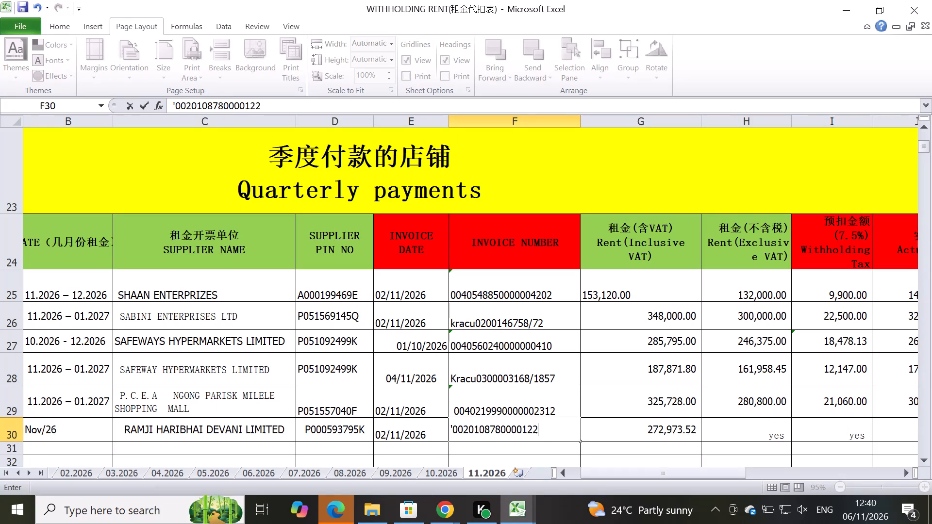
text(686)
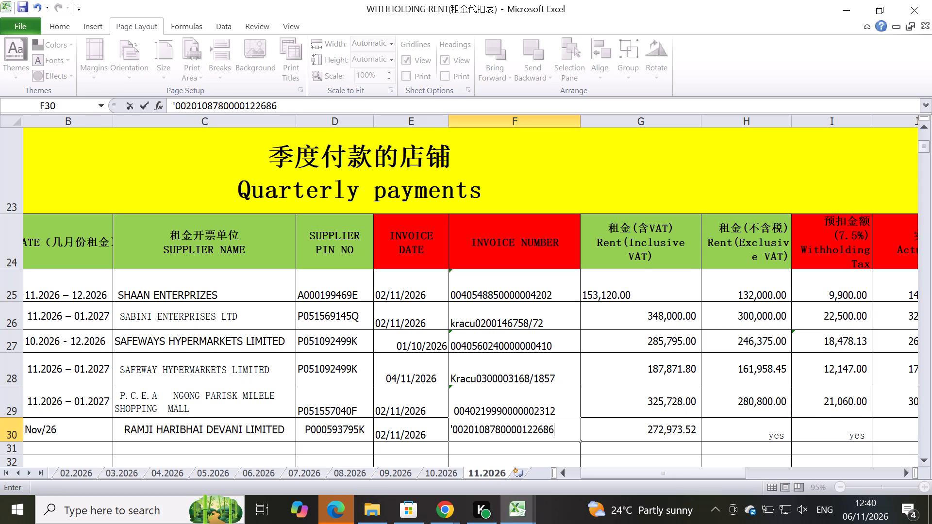
click(653, 430)
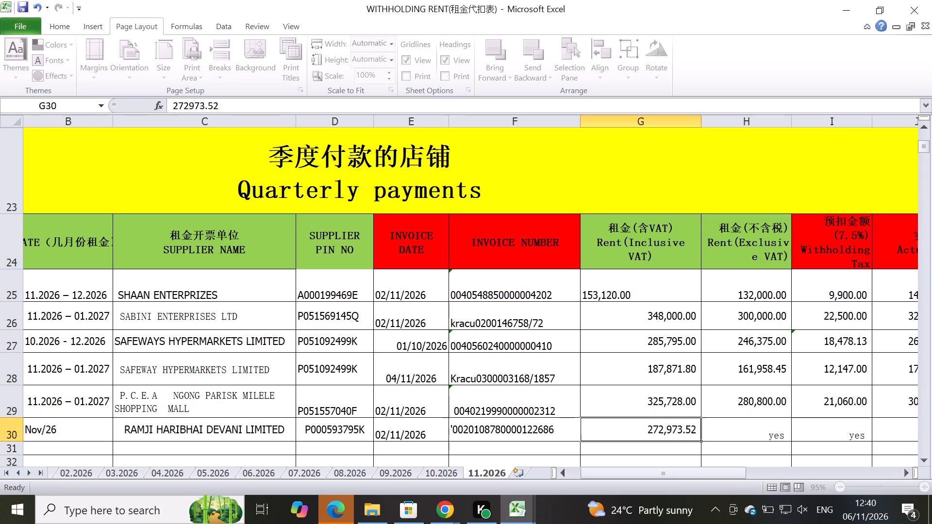
Fill the NGONG' formulas for Rent (Exclusive VAT), Withholding Tax and Actual Pay down into the ROSE AVENUE row, replacing the "yes" entries.
click(752, 436)
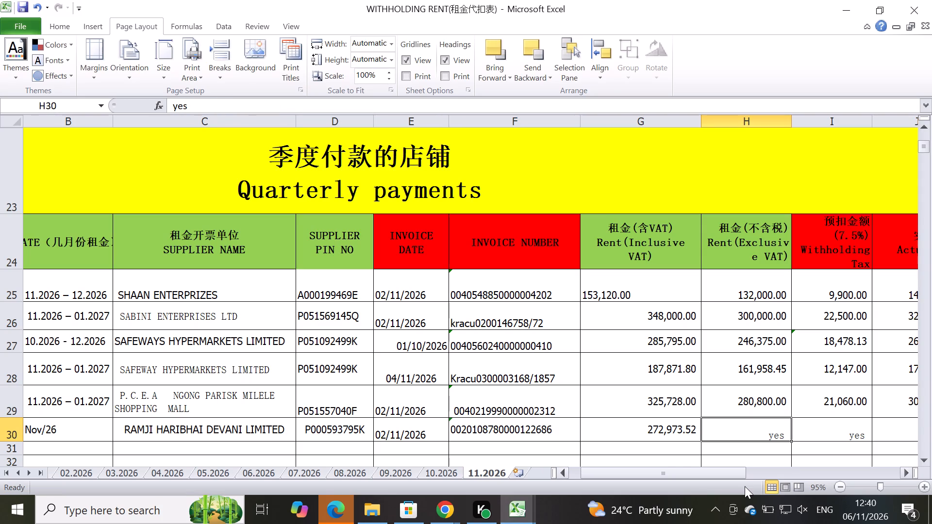
scroll(729, 497, left, 3)
scroll(735, 457, left, 1)
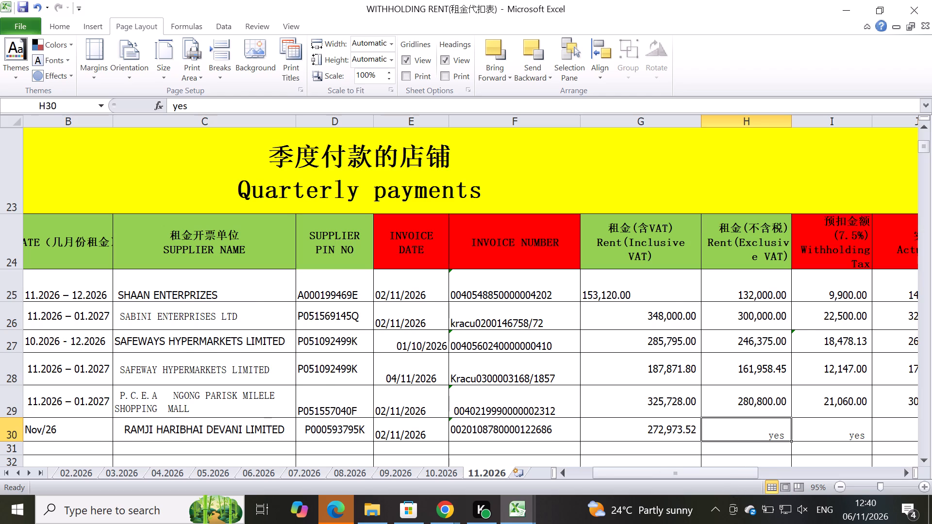
scroll(735, 457, left, 1)
click(464, 400)
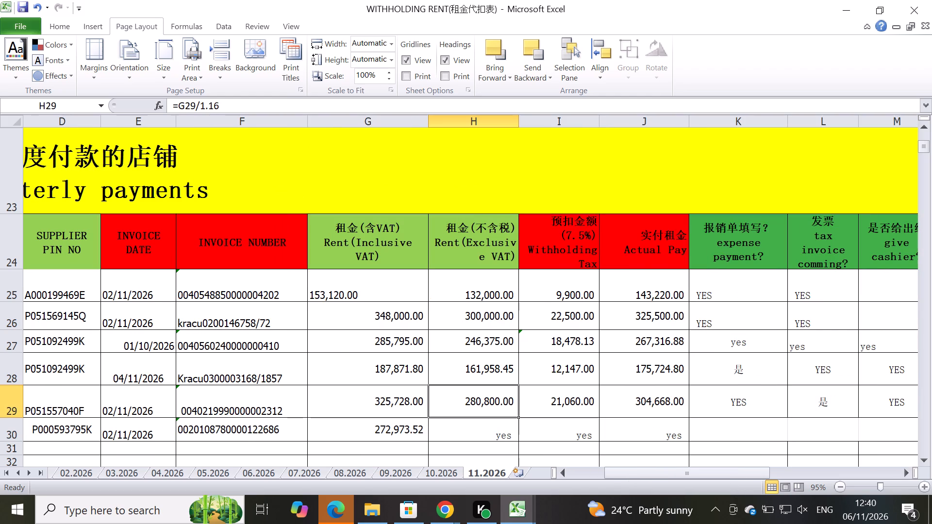
drag(517, 416, 519, 431)
click(593, 409)
click(598, 423)
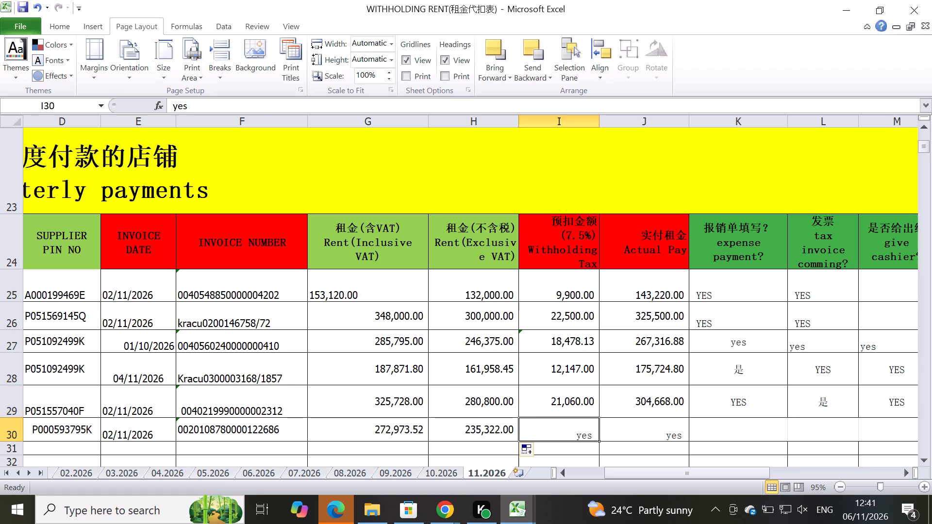
click(595, 404)
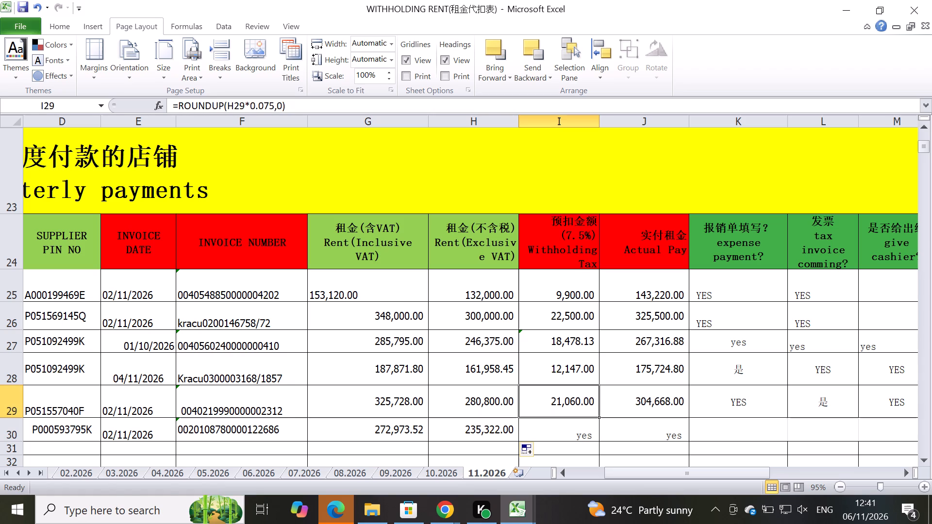
drag(600, 417, 600, 432)
click(646, 403)
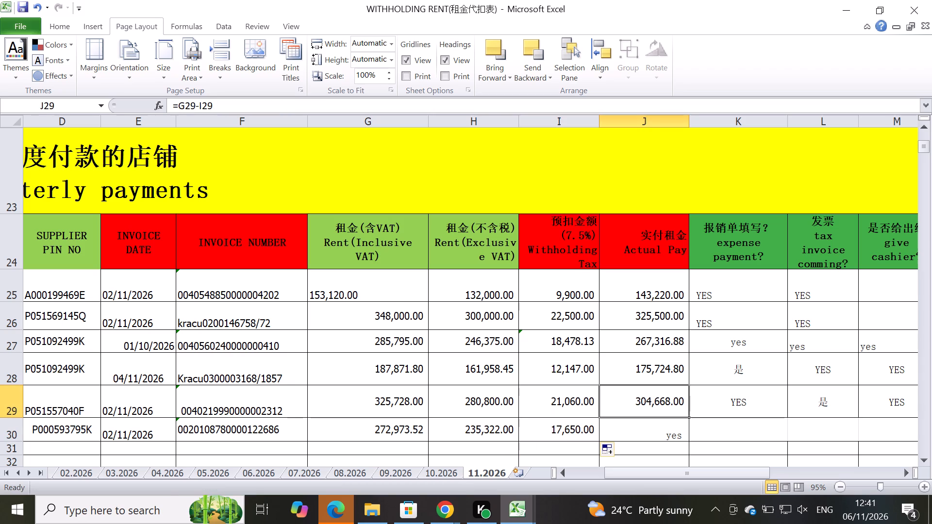
drag(690, 418, 691, 432)
click(666, 424)
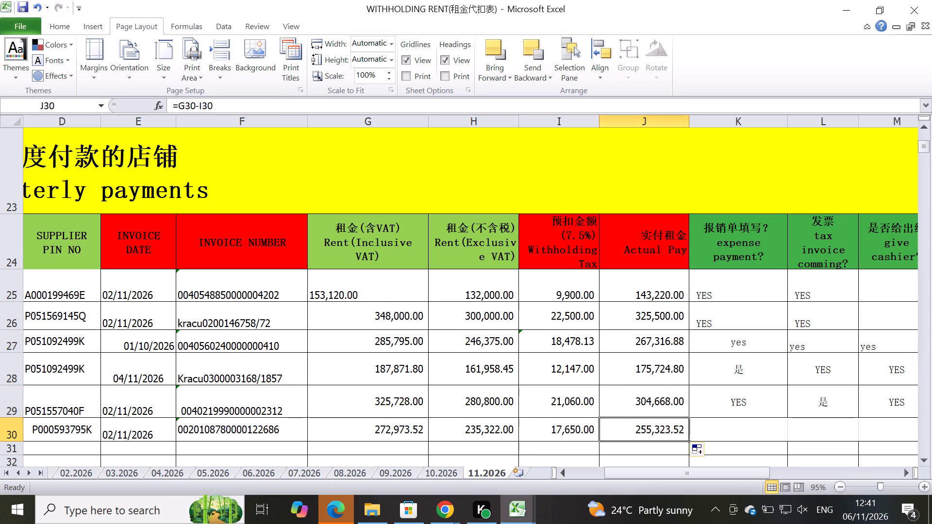
click(700, 383)
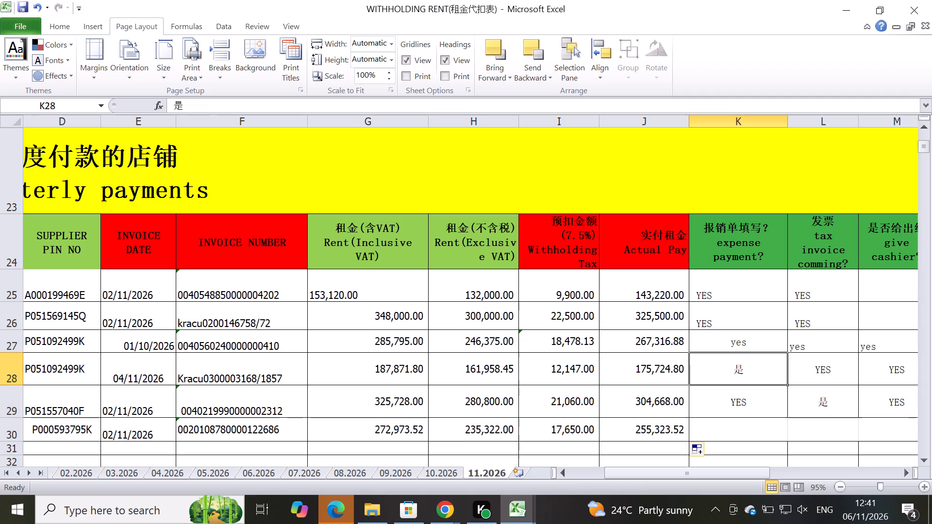
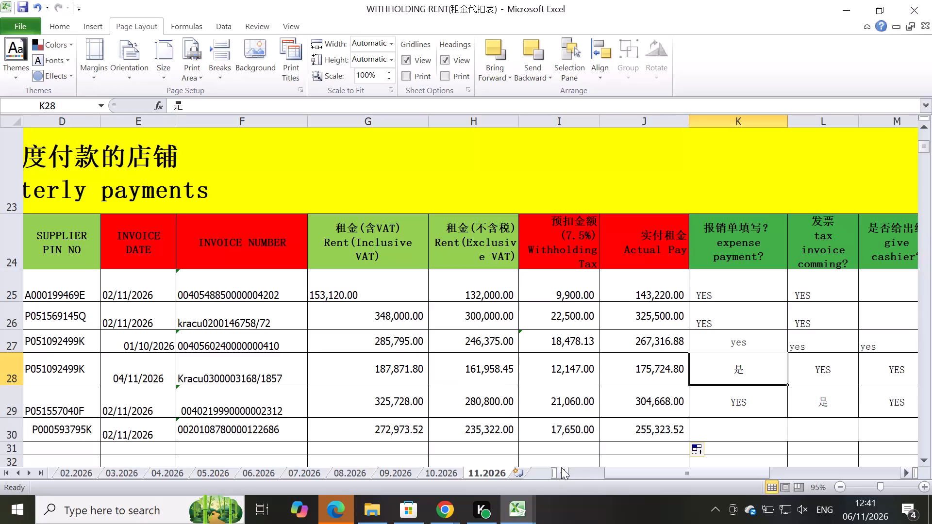
Check the Withholding Tax formula in the NGONG' row of the Quarterly payments table.
click(578, 417)
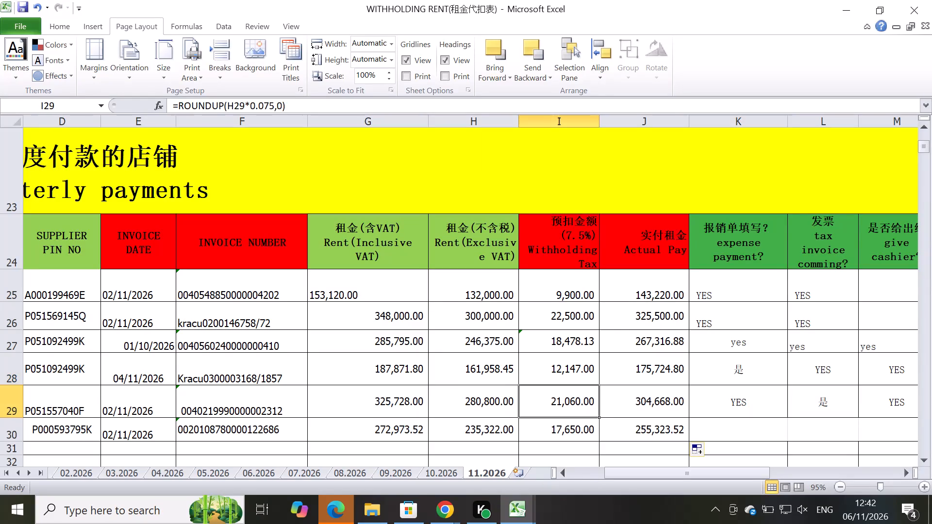
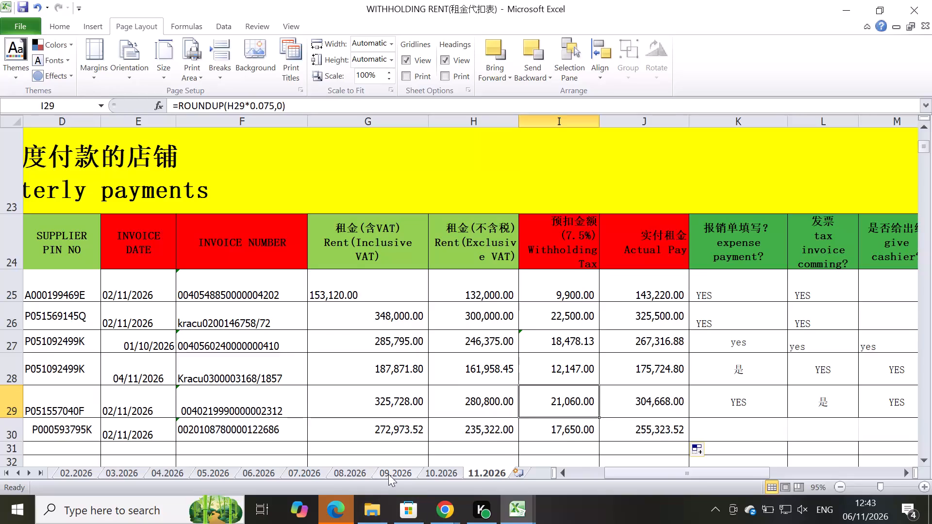
Review the 09.2026 sheet's Quarterly payments and No rent WTH tables and its list of electricity, water and service charge entries.
click(389, 472)
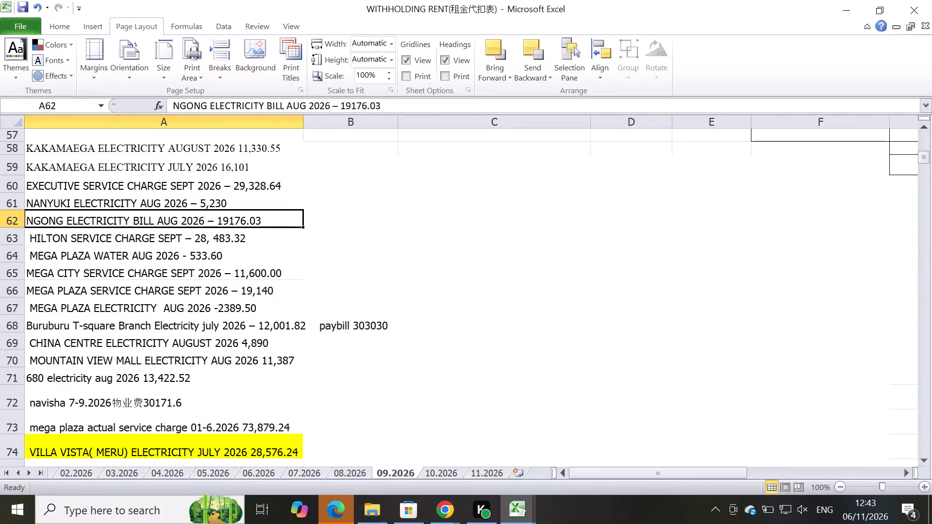
scroll(256, 387, up, 5)
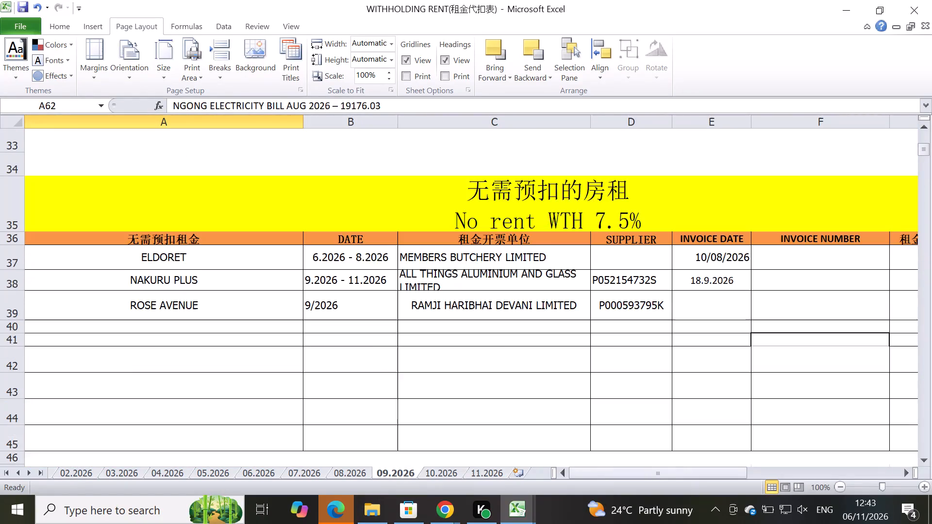
scroll(256, 387, up, 2)
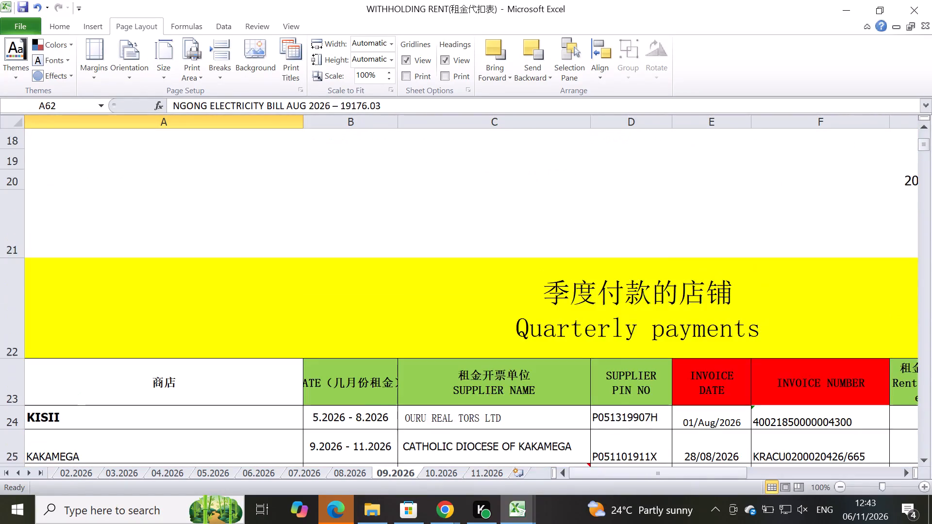
scroll(256, 387, down, 3)
scroll(256, 387, left, 1)
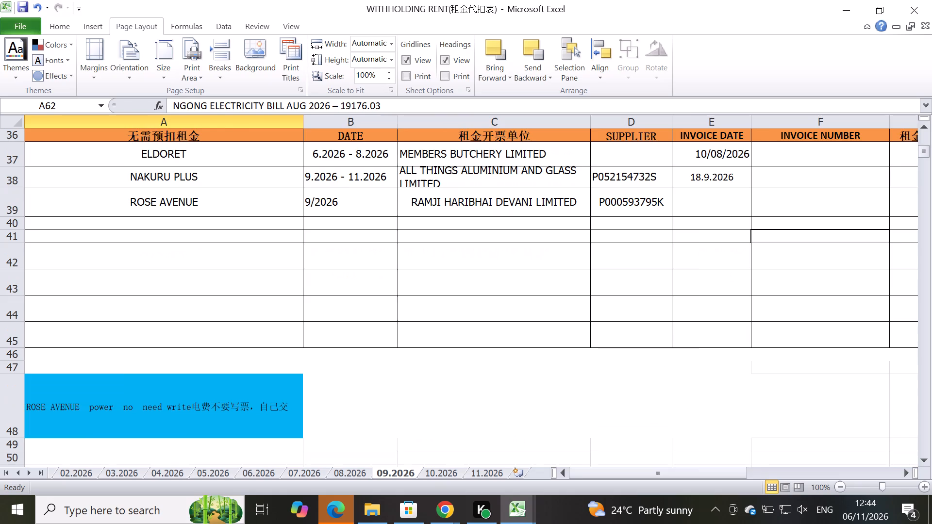
scroll(256, 387, left, 1)
scroll(528, 360, left, 2)
scroll(528, 360, right, 4)
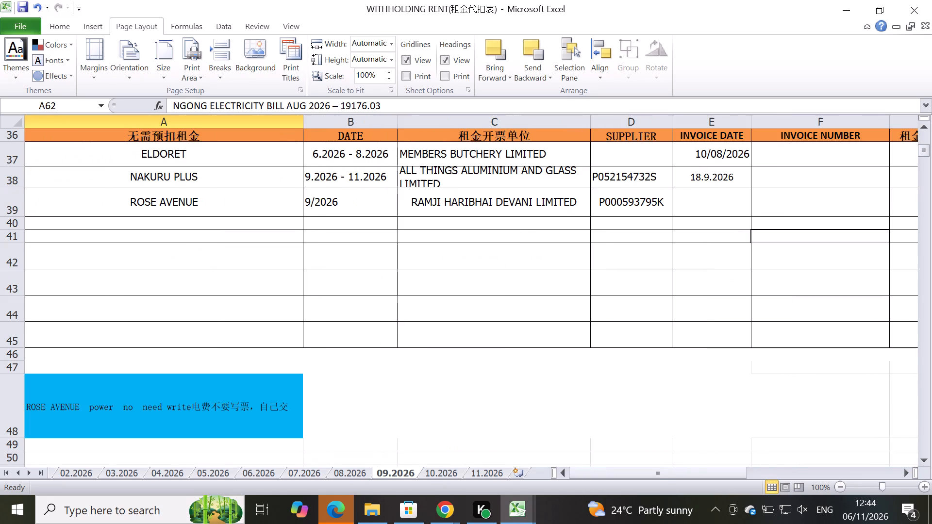
scroll(528, 360, right, 2)
scroll(250, 415, down, 3)
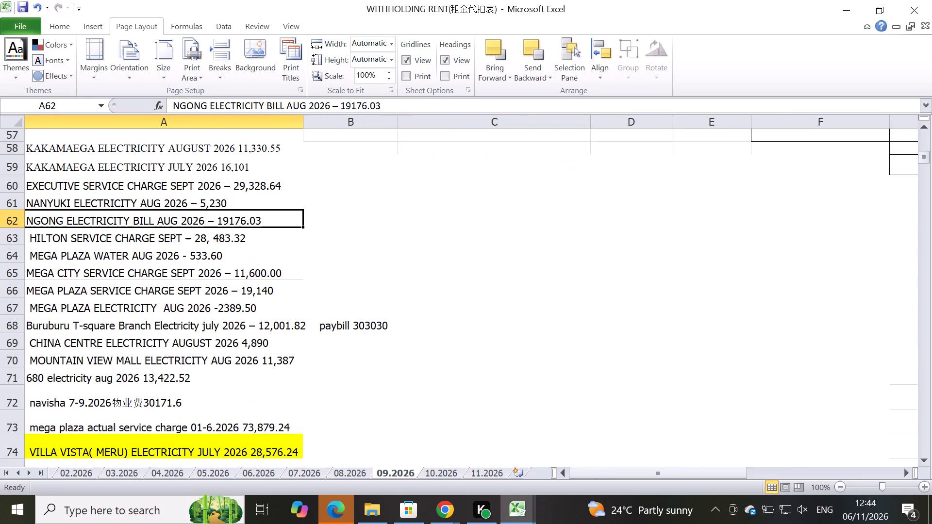
scroll(161, 399, down, 1)
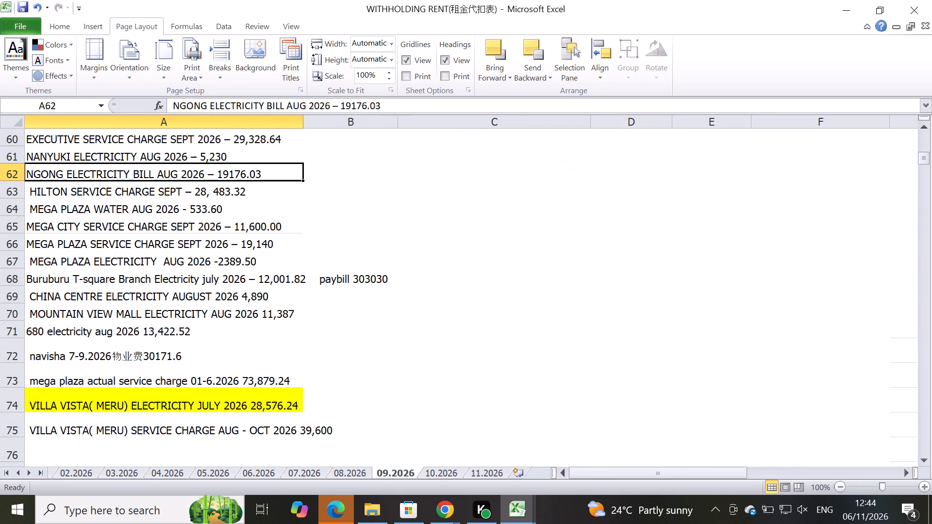
scroll(161, 399, down, 2)
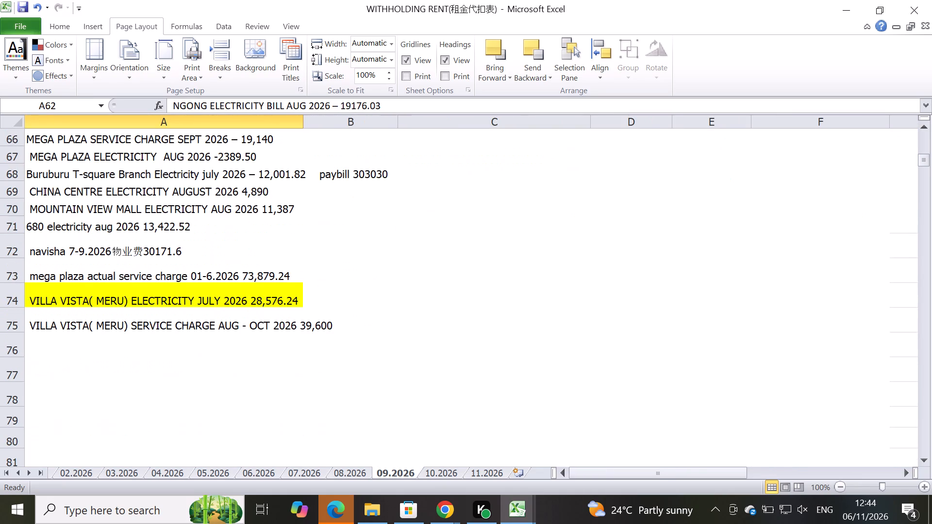
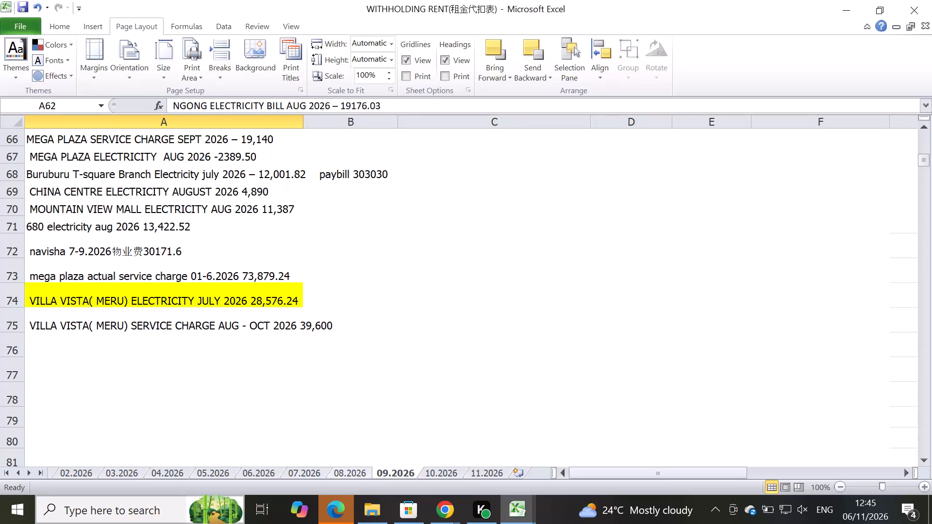
Leave the 09.2026 sheet's list of charges and switch to the Chrome browser.
click(453, 408)
click(440, 507)
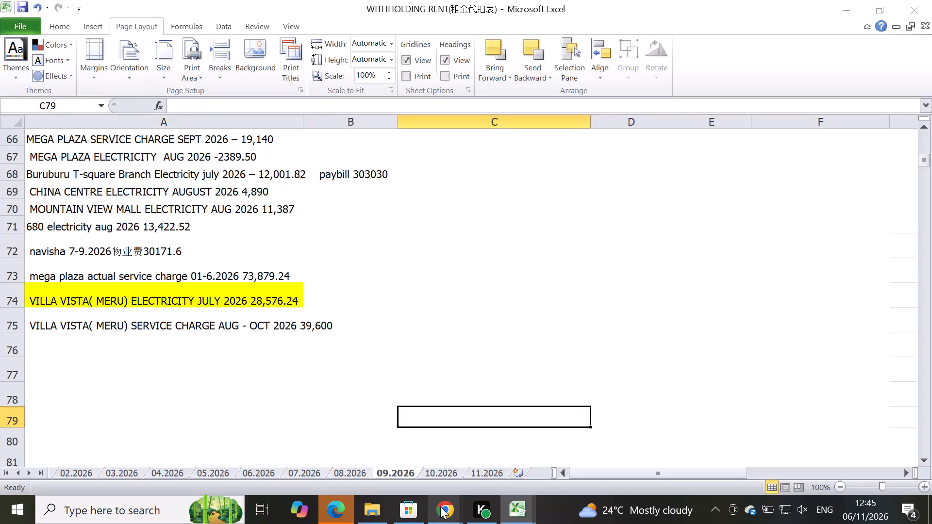
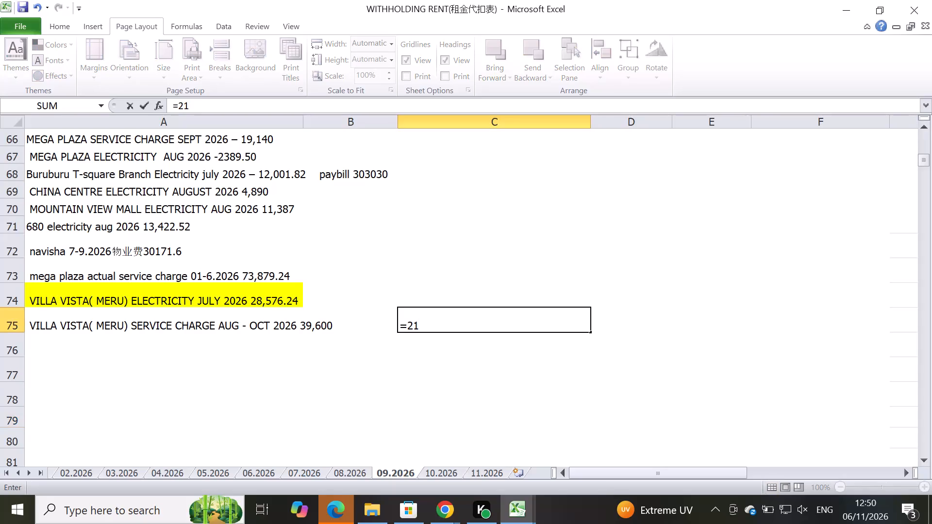
Complete the formula =21978*2 in cell C75, beside the Villa Vista (Meru) service charge entry.
key(9)
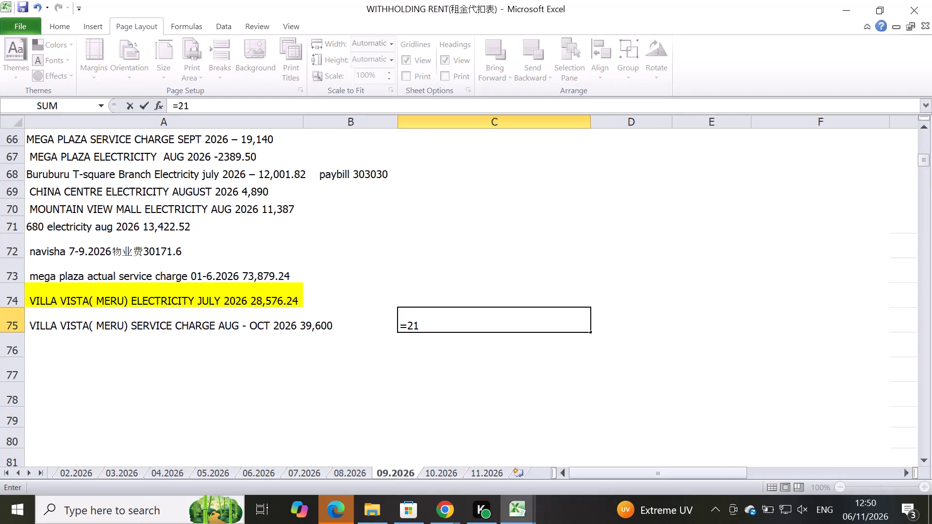
key(7)
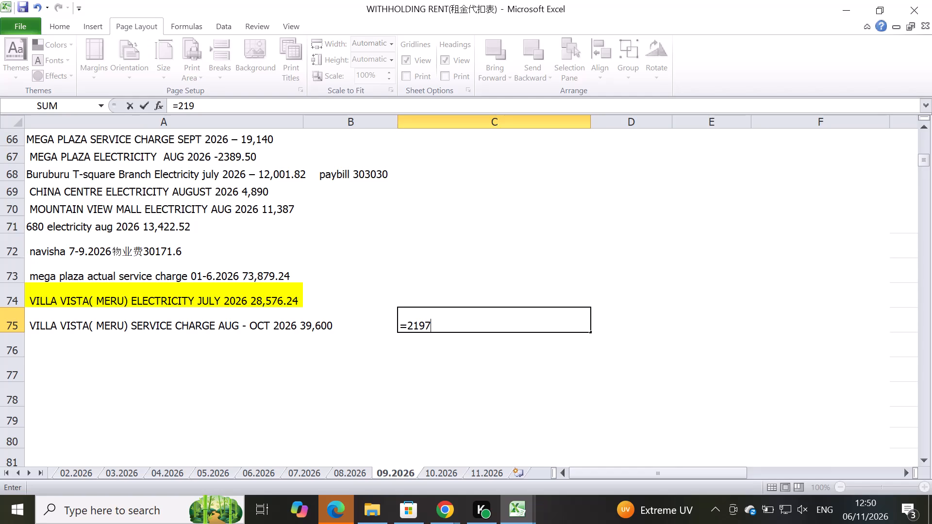
key(8)
key(shift+asterisk)
key(2)
key(Return)
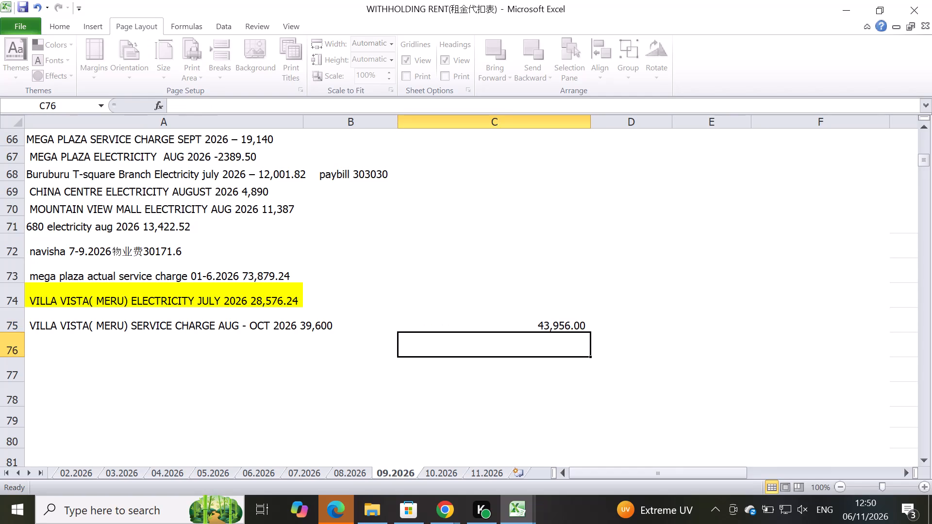
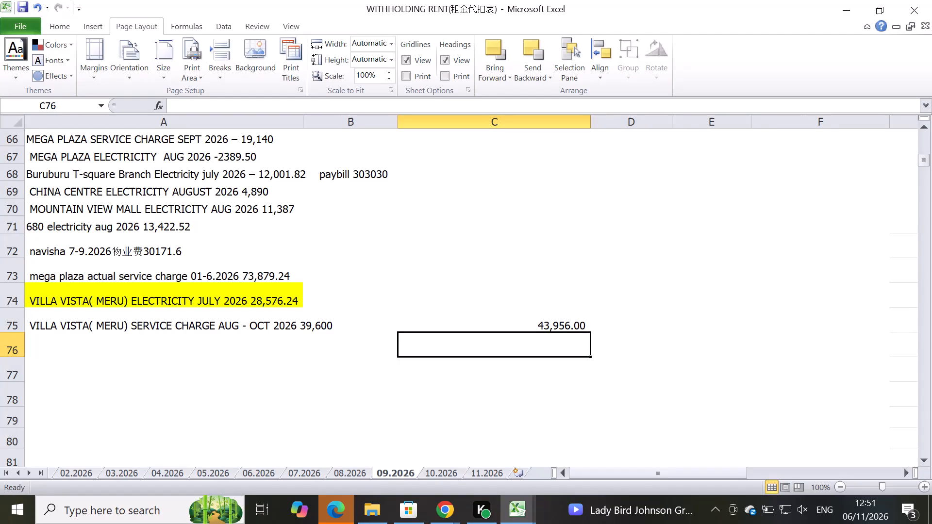
Look up the Rose Avenue rent including VAT in the no-withholding section of the 05.2026 sheet.
click(208, 469)
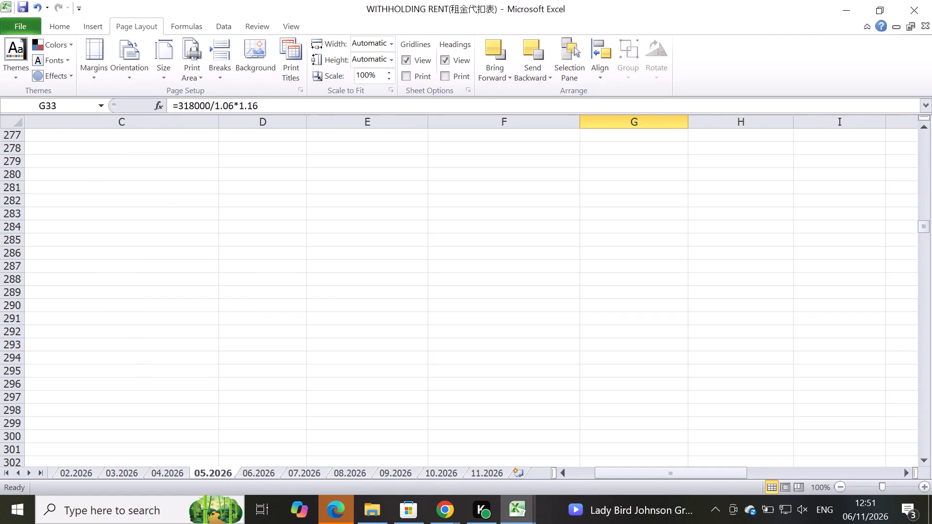
scroll(176, 285, up, 2)
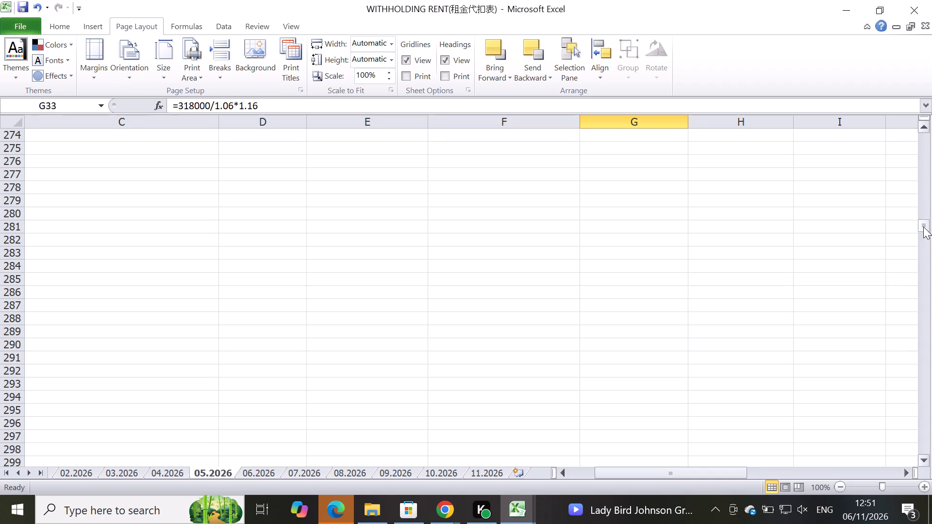
drag(923, 227, 931, 162)
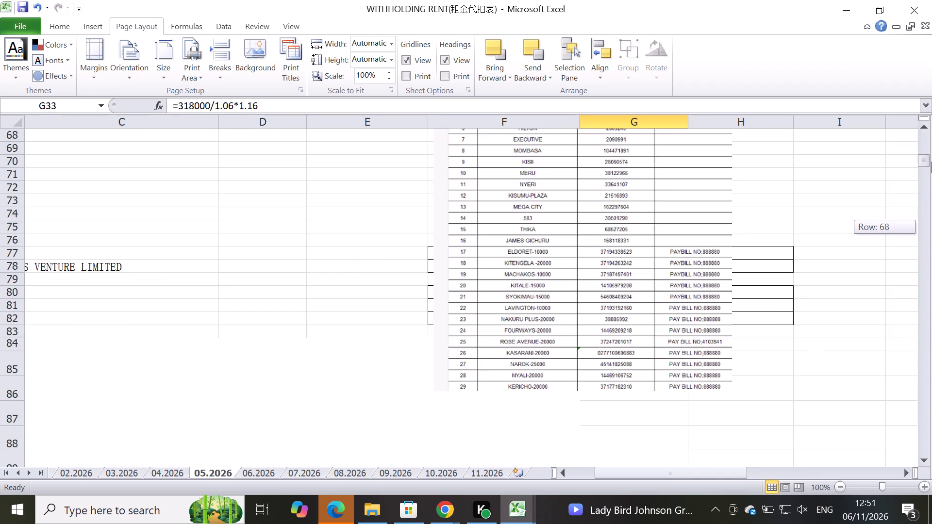
drag(931, 162, 931, 158)
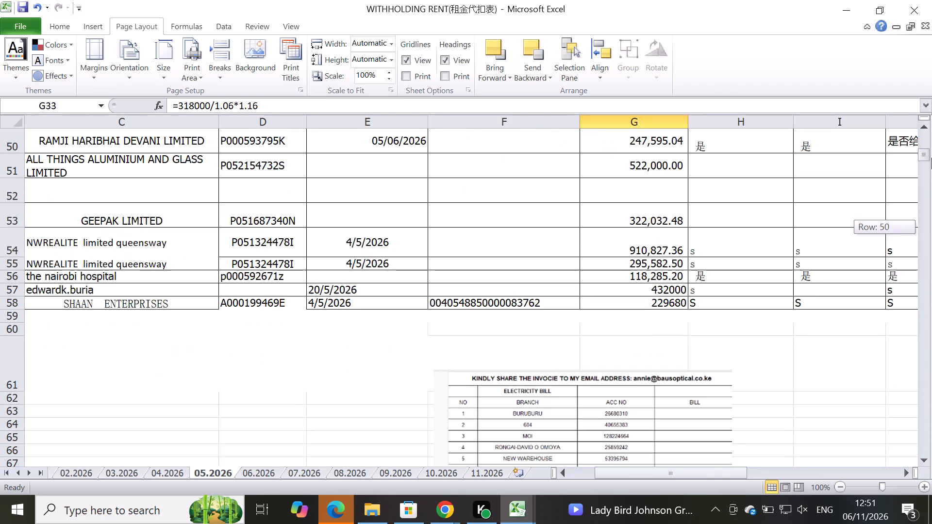
drag(931, 158, 931, 163)
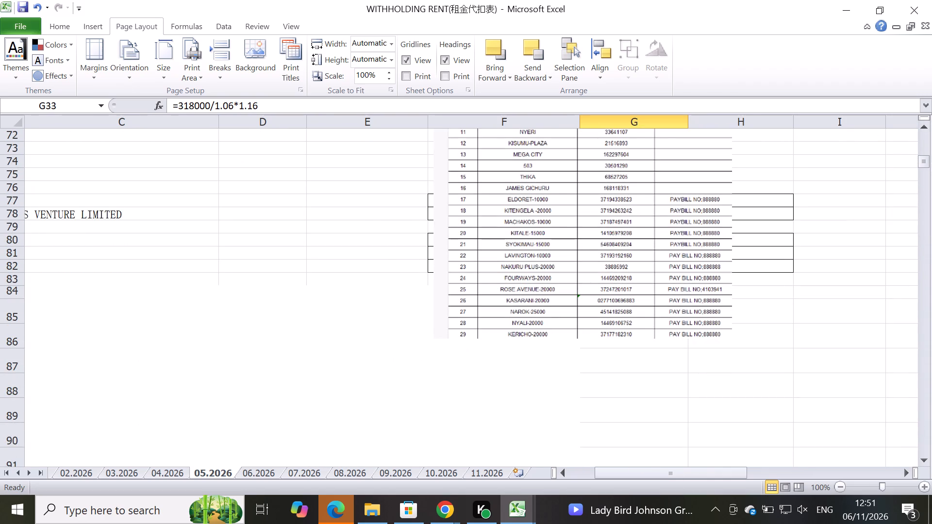
drag(923, 161, 925, 153)
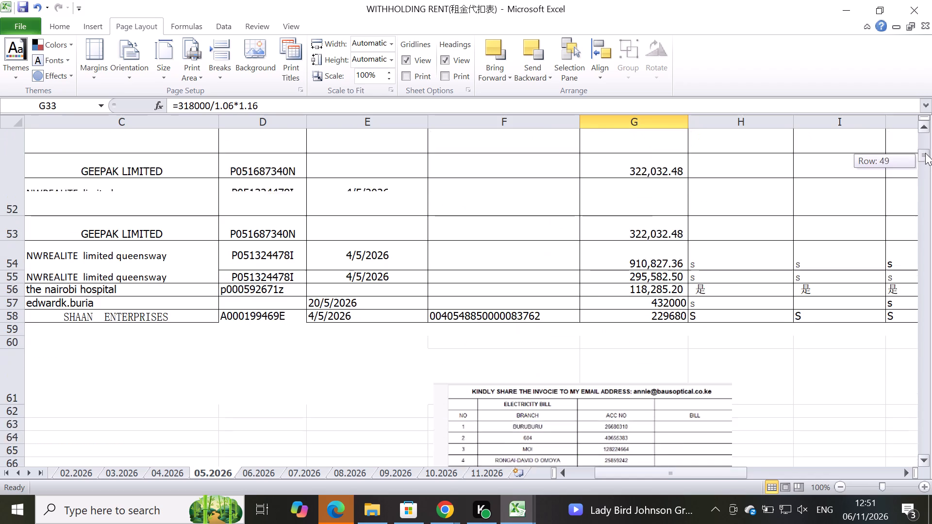
drag(925, 153, 927, 150)
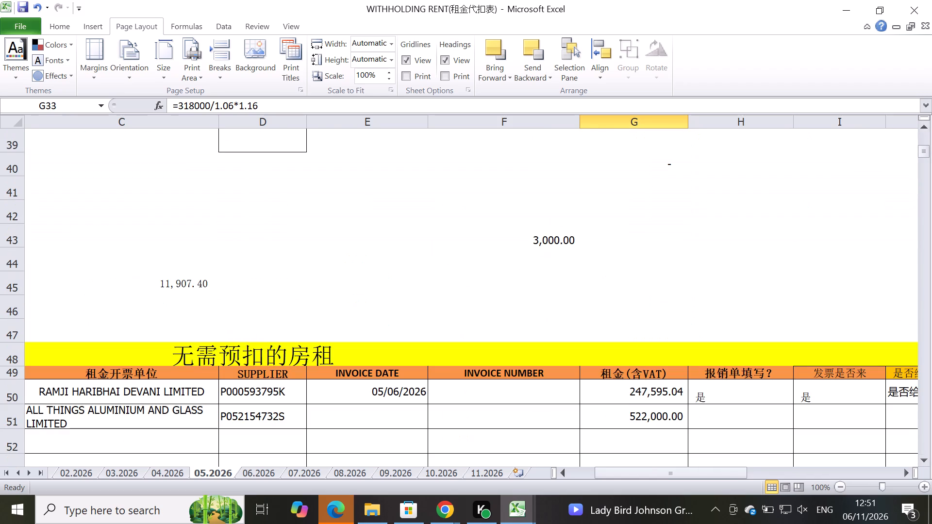
drag(696, 470, 609, 480)
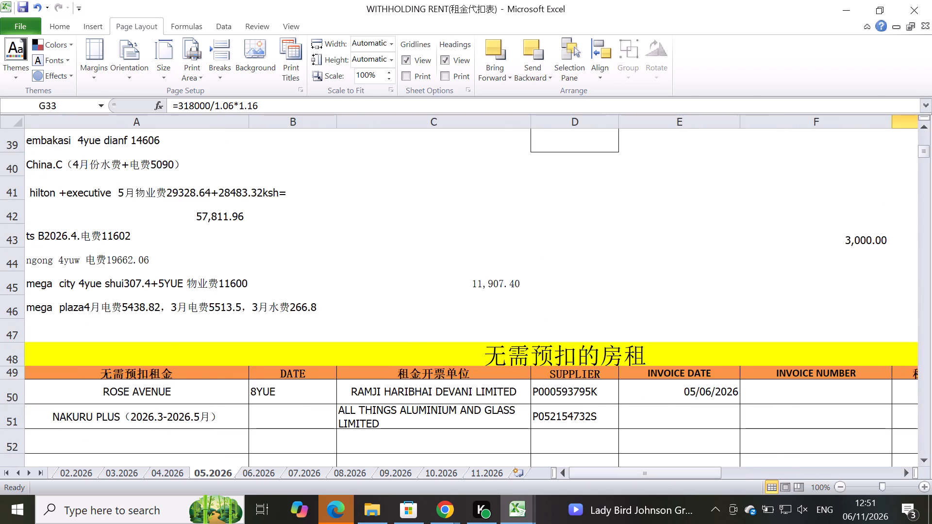
drag(601, 477, 629, 476)
click(648, 395)
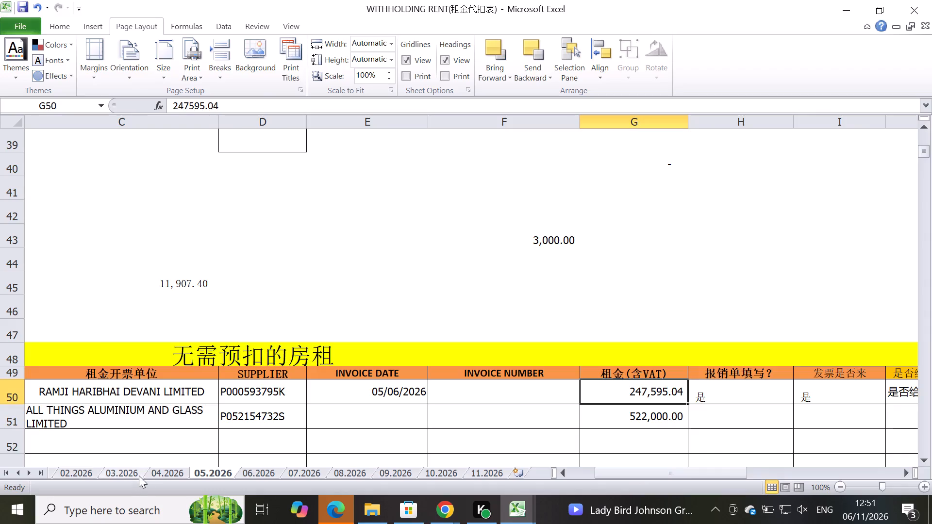
Find the Rose Avenue rent including VAT in the no-withholding section of the 04.2026 sheet for comparison.
click(162, 469)
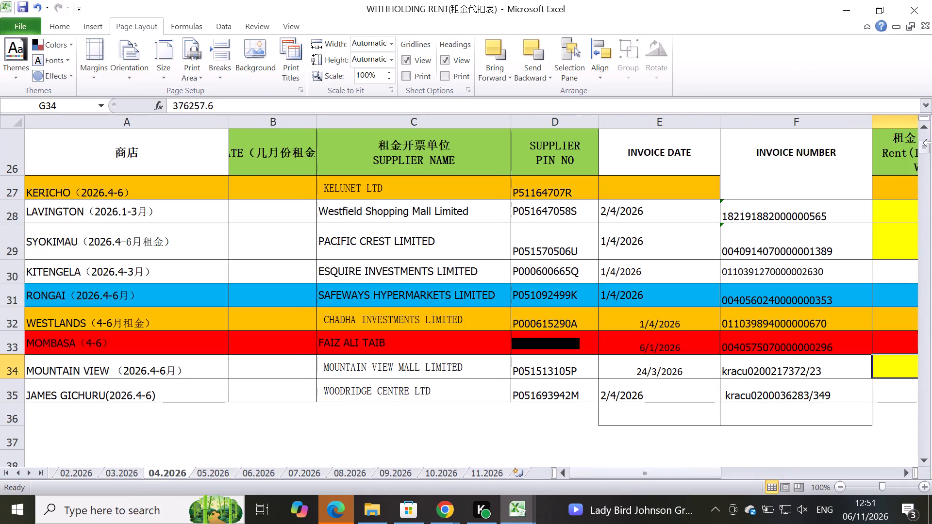
drag(921, 147, 924, 169)
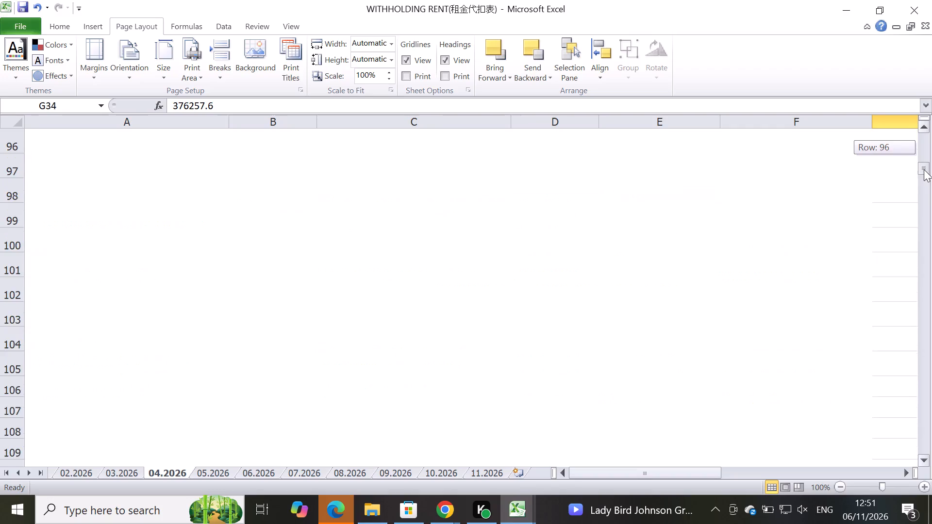
drag(924, 169, 930, 152)
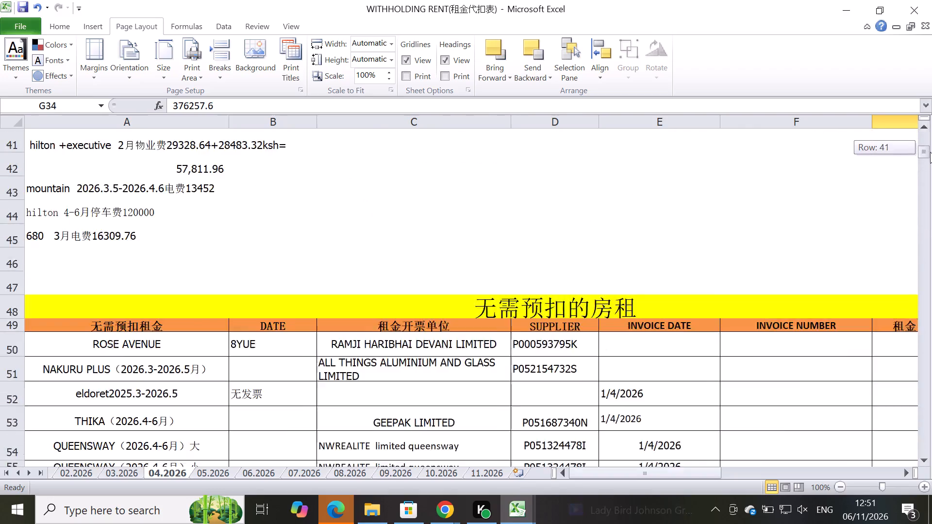
drag(930, 152, 931, 161)
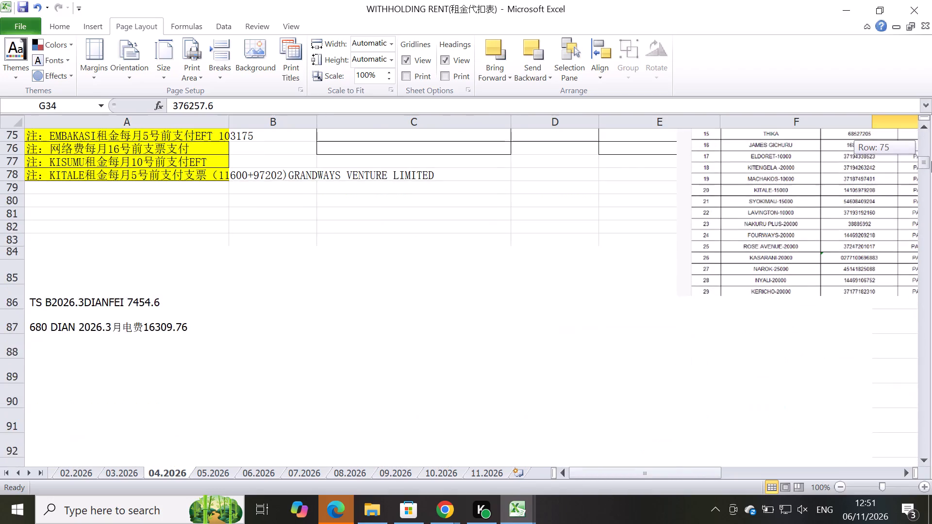
drag(931, 161, 931, 155)
scroll(471, 290, down, 1)
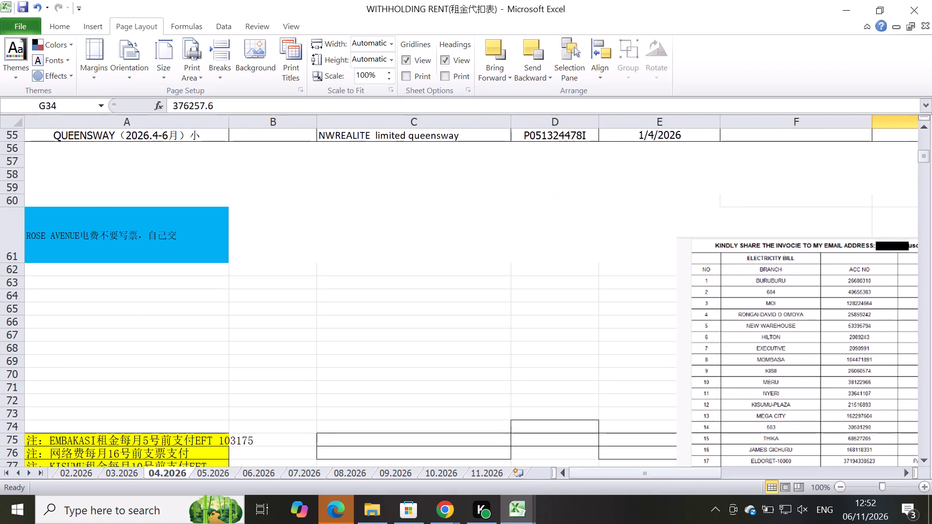
scroll(447, 404, down, 1)
scroll(447, 403, up, 2)
scroll(403, 321, down, 1)
scroll(403, 321, up, 2)
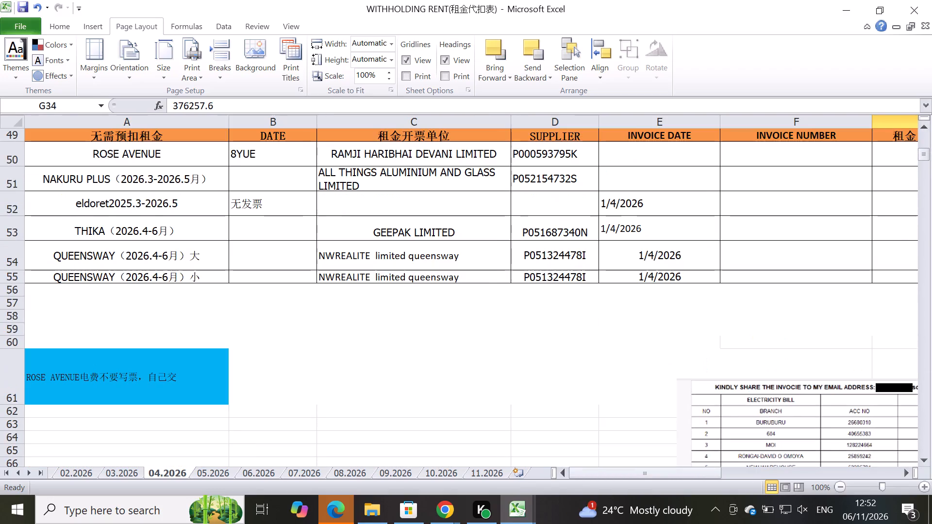
drag(582, 467, 600, 471)
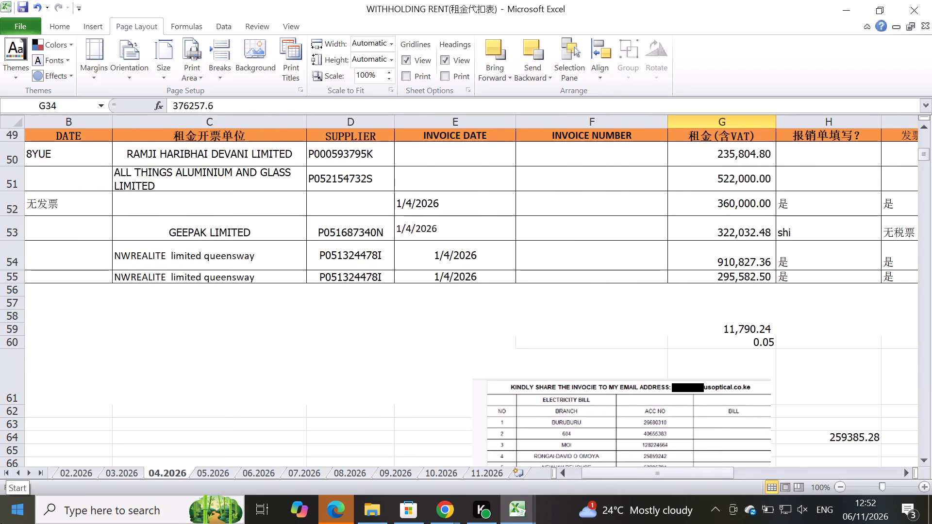
Inspect the calculations in cells G59, G60 and H64 below the April no-withholding rent table.
click(745, 339)
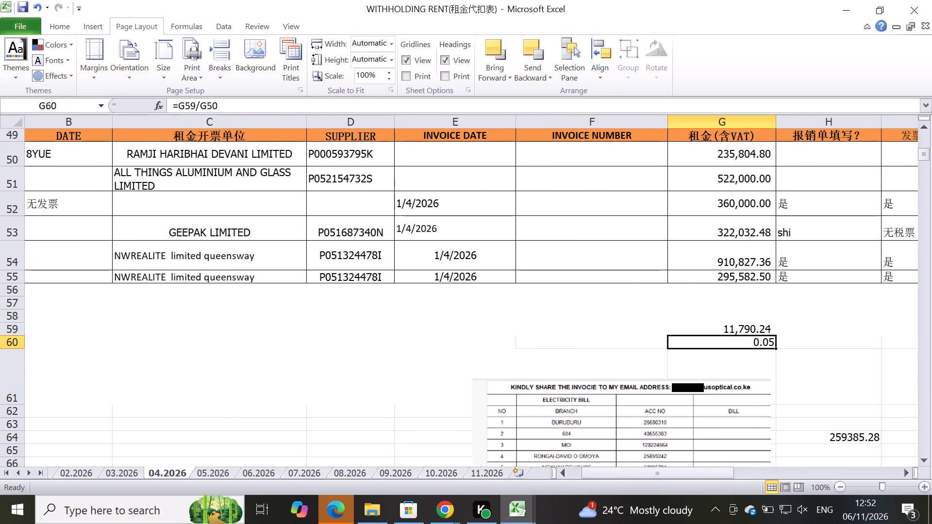
click(742, 327)
click(751, 343)
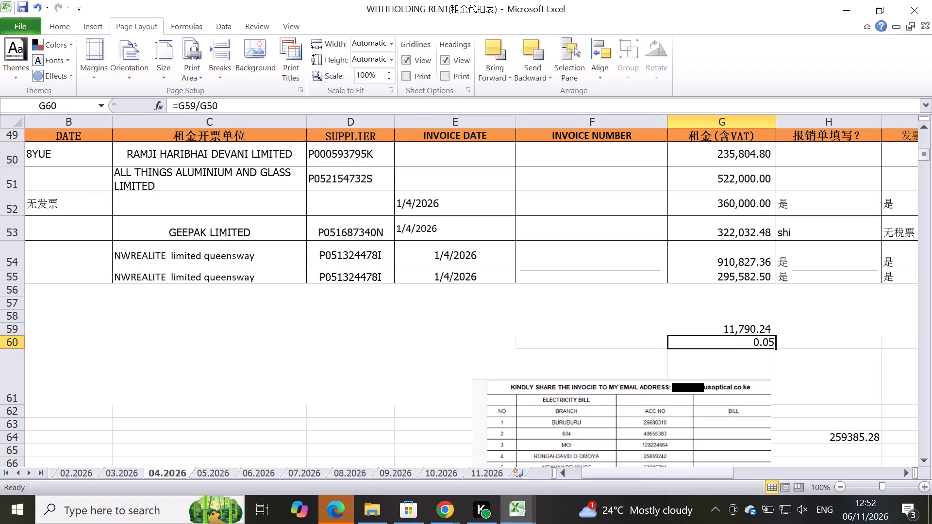
click(858, 435)
Enter the formula =G50*1.1 in cell D63 of the 04.2026 sheet to calculate a 10% Rose Avenue rent increase.
click(336, 430)
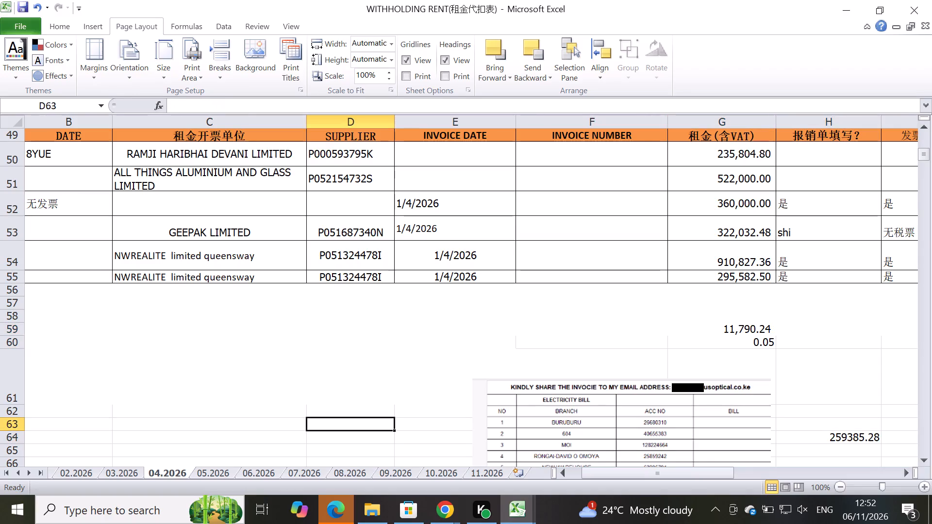
key(equal)
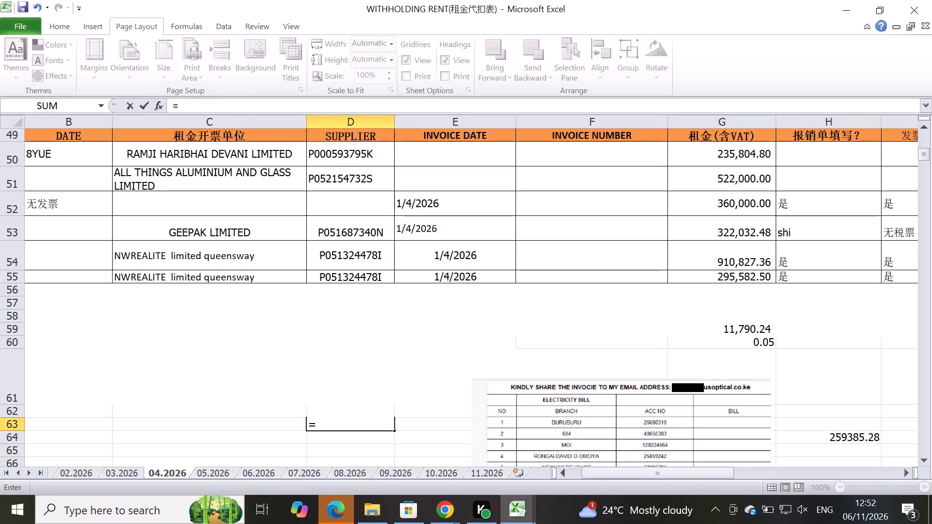
click(702, 151)
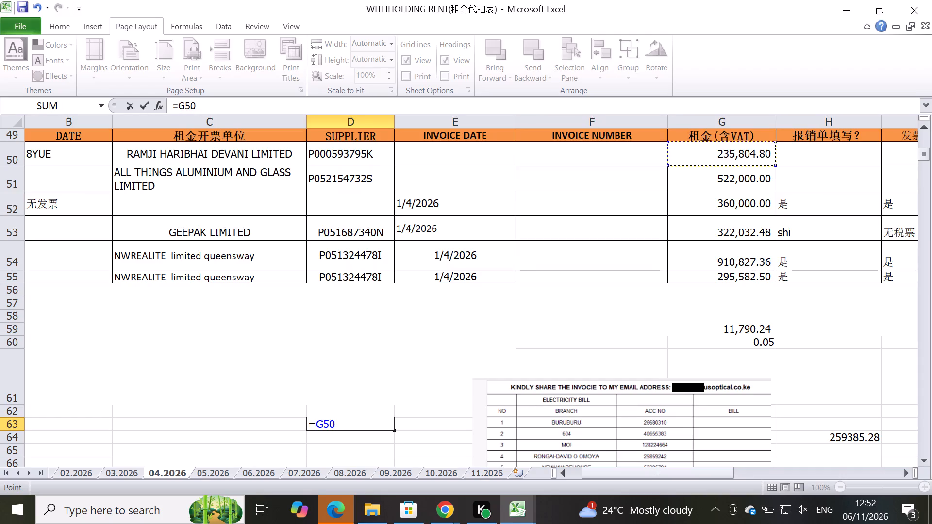
key(shift+asterisk)
key(1)
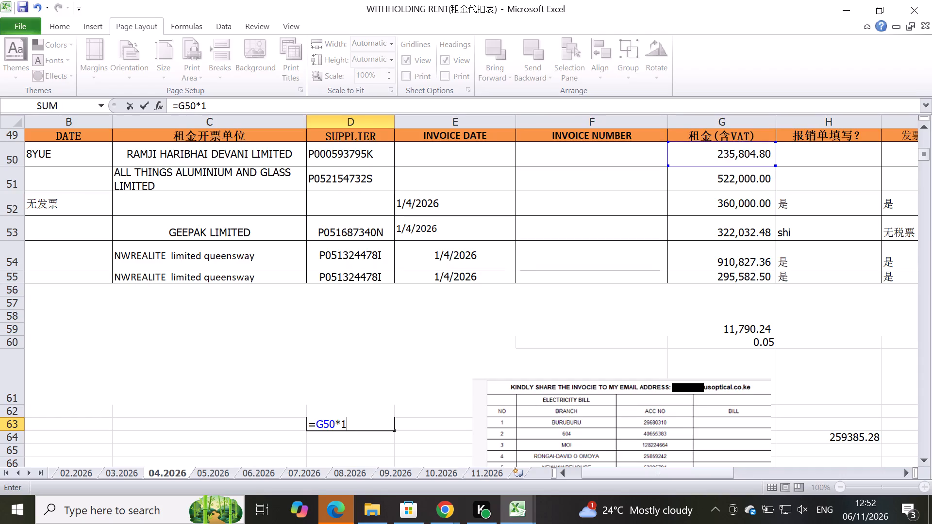
text(.1)
key(Return)
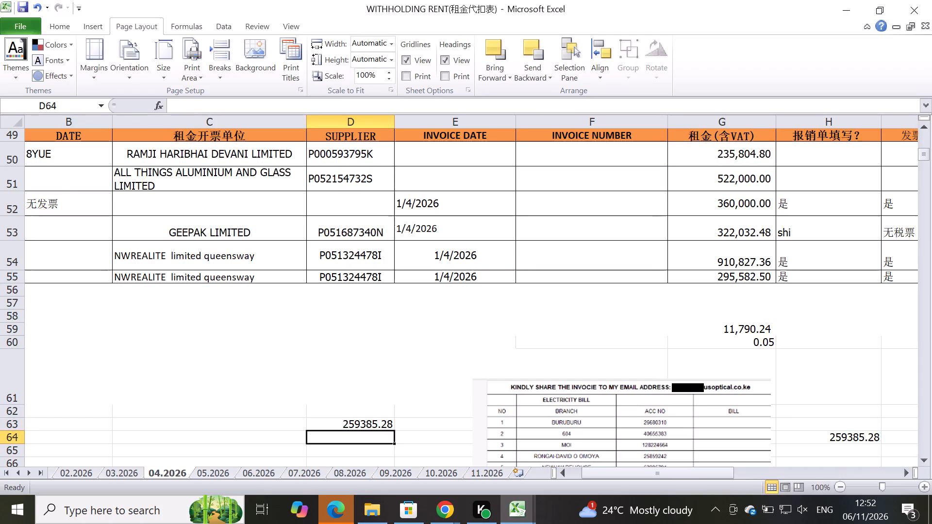
Change the multiplier in cell D63 to 1.05, making the formula =G50*1.05.
click(384, 427)
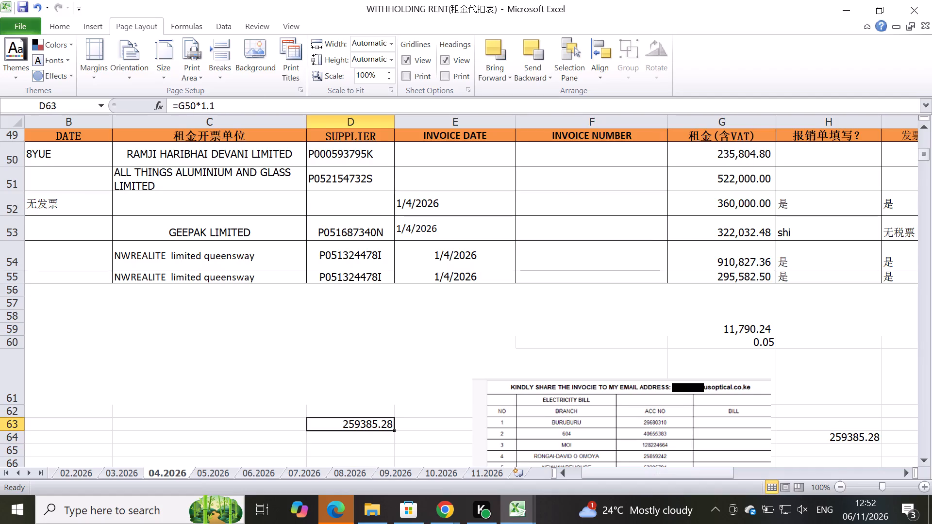
click(226, 105)
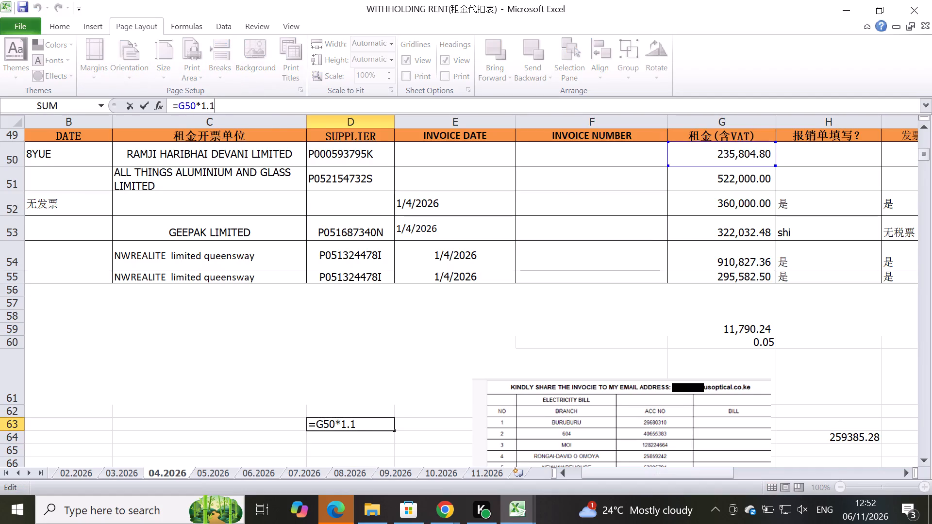
key(BackSpace)
key(0)
key(5)
key(Return)
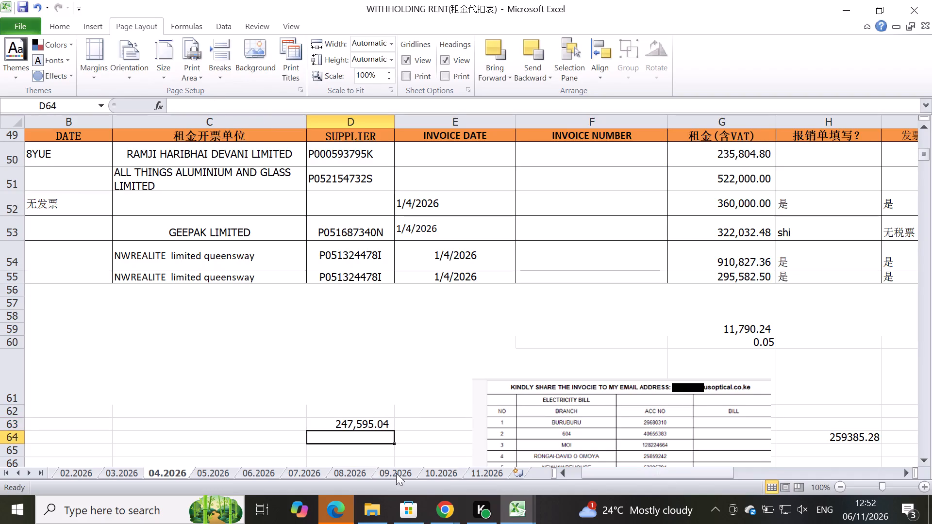
Switch to File Explorer and check the PDF files in the RENT folder under BAUS RENT.
click(370, 503)
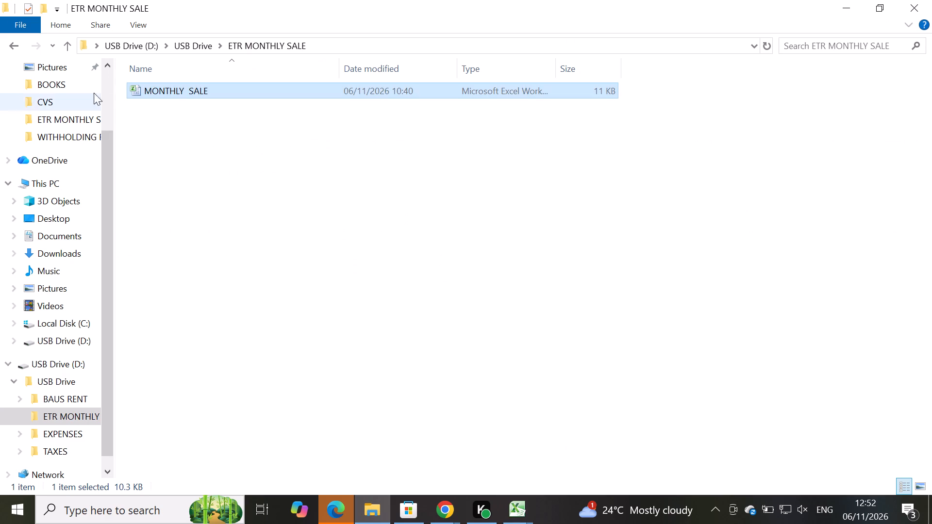
click(12, 43)
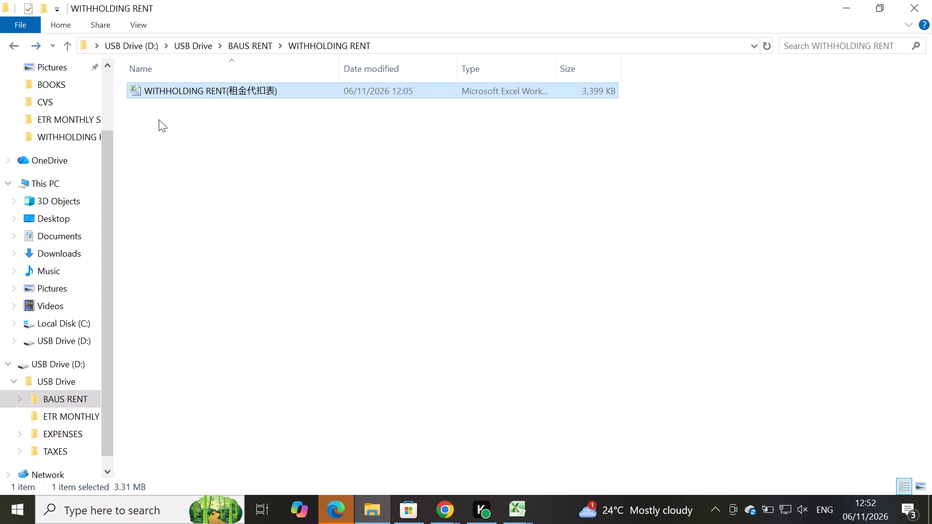
click(7, 41)
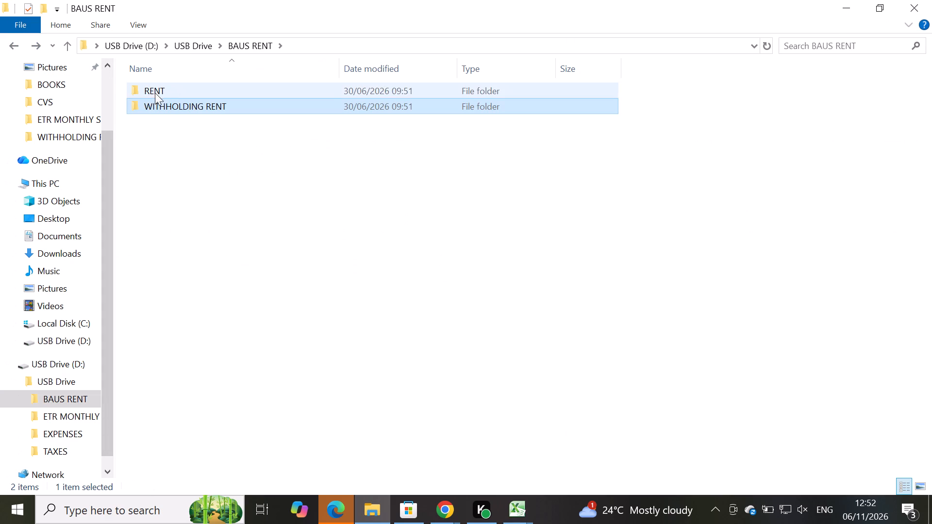
double_click(161, 91)
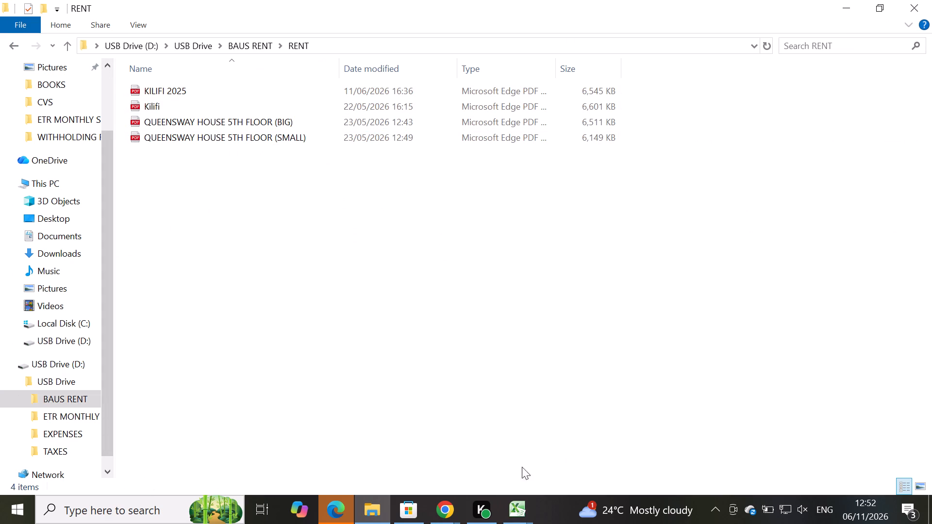
click(452, 504)
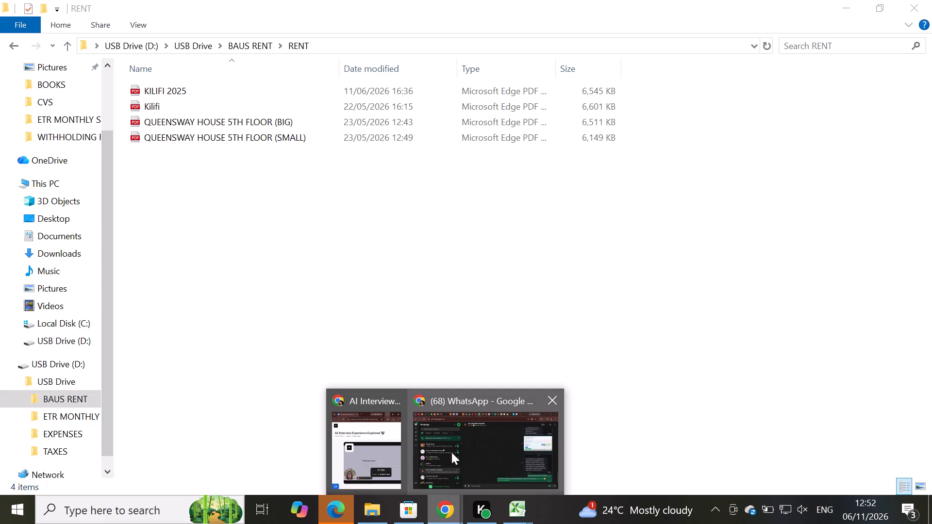
click(511, 506)
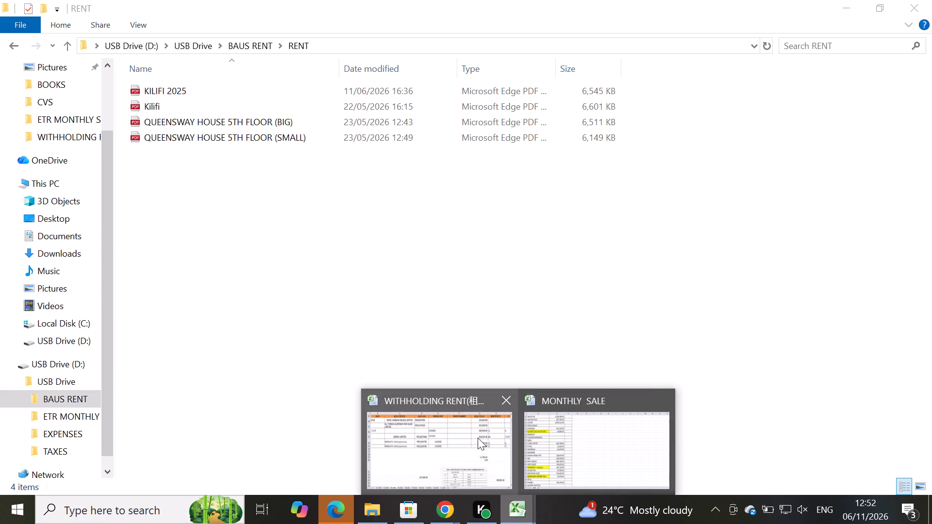
Return to the WITHHOLDING RENT workbook and compare cell D63 with the Rose Avenue rent on the 05.2026 sheet.
click(443, 434)
click(370, 423)
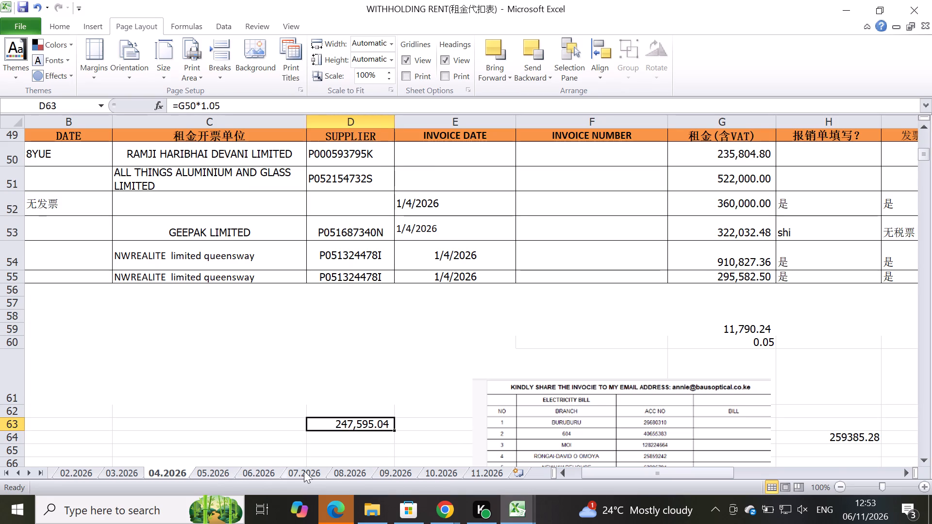
click(219, 471)
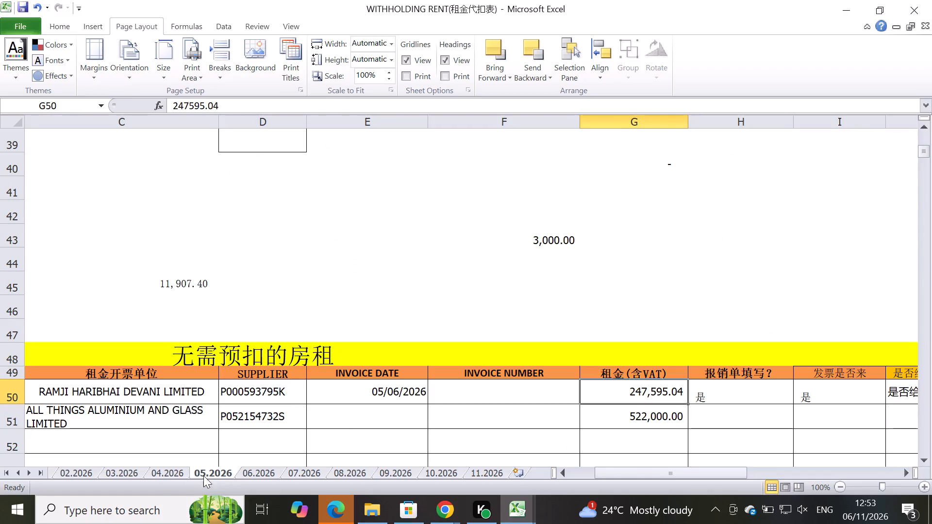
Compare the Rose Avenue rent across the 04.2026, 05.2026, 06.2026 and 07.2026 sheets.
click(159, 471)
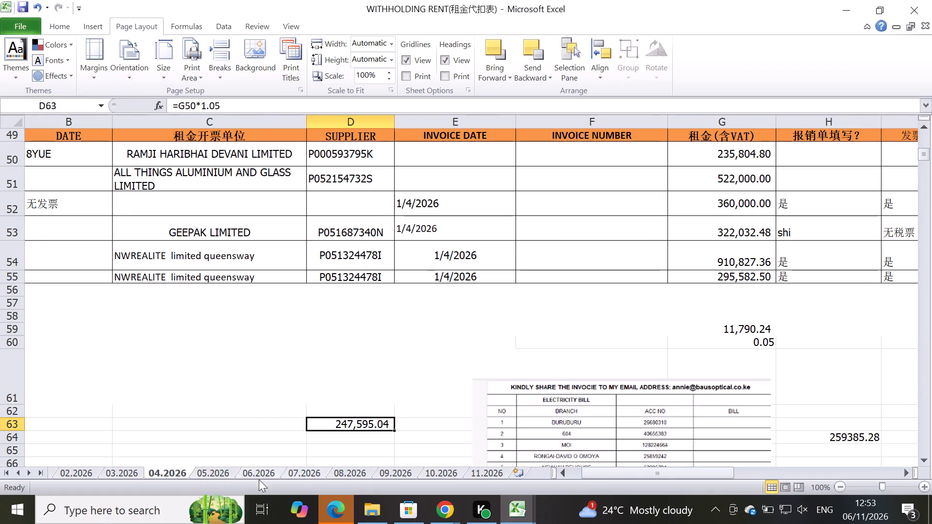
click(205, 470)
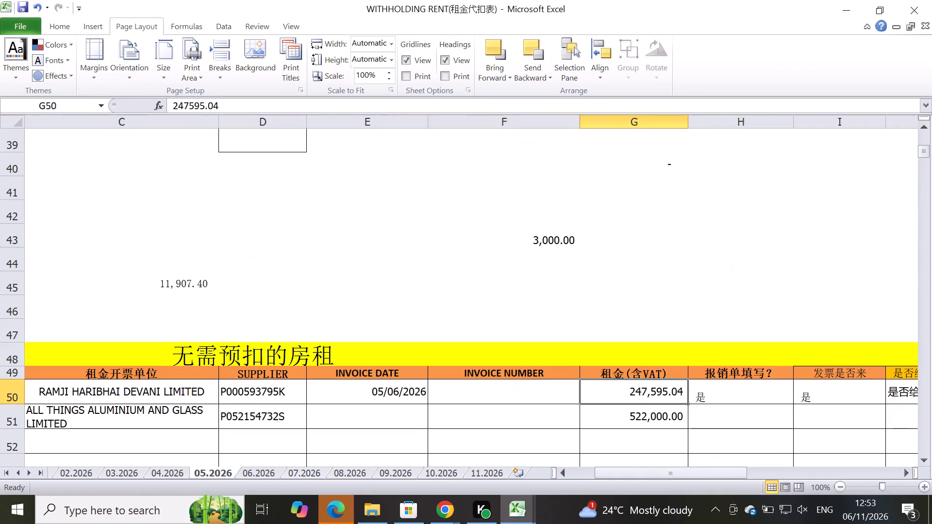
click(261, 472)
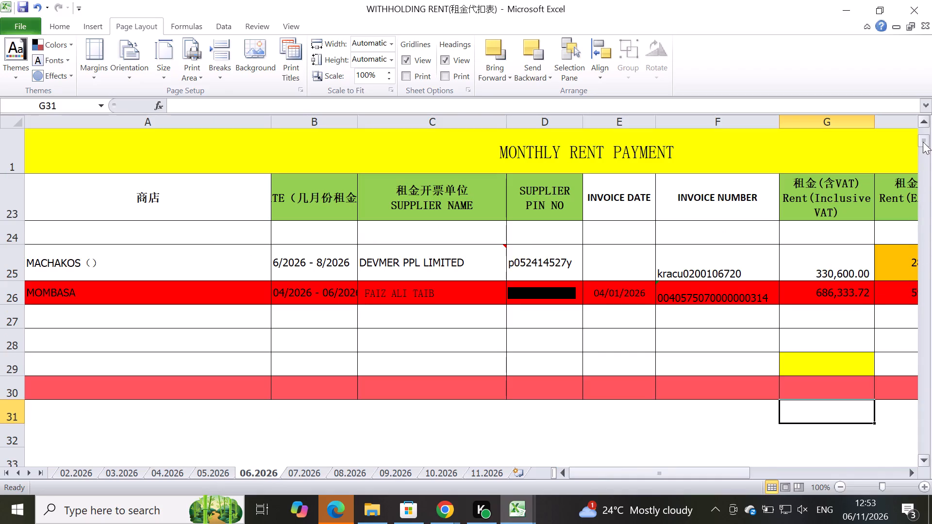
drag(922, 136, 926, 147)
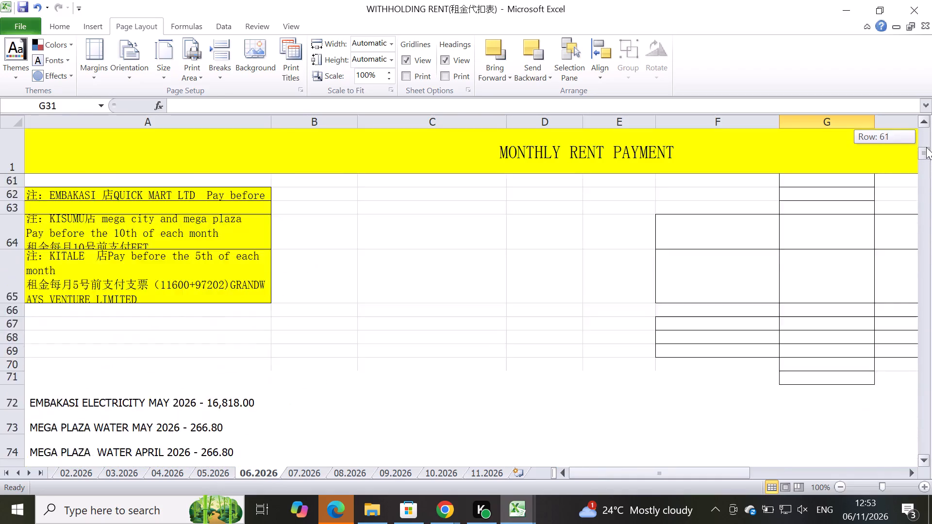
drag(926, 147, 928, 140)
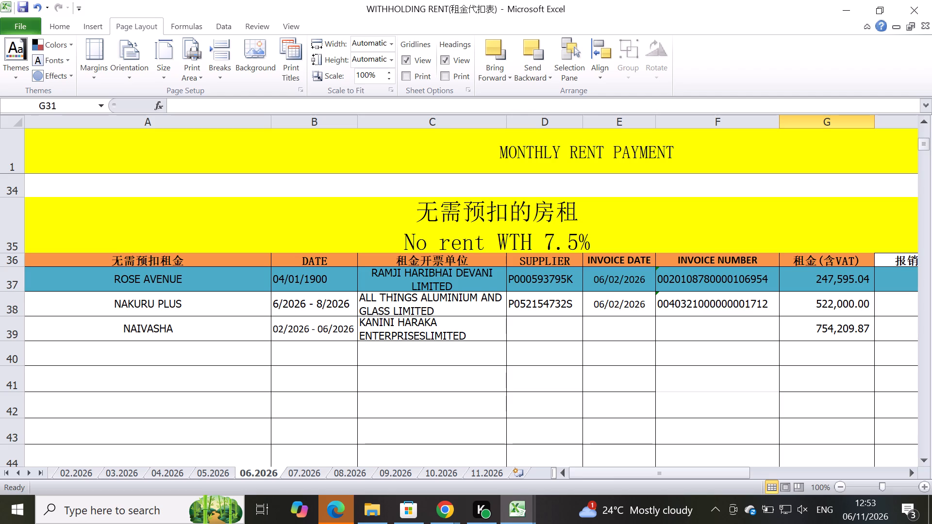
drag(603, 472, 611, 471)
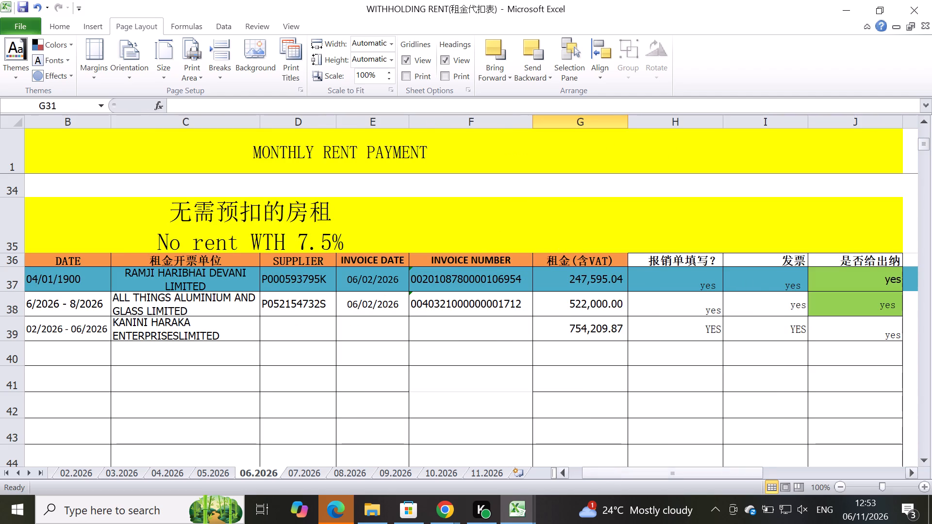
click(297, 471)
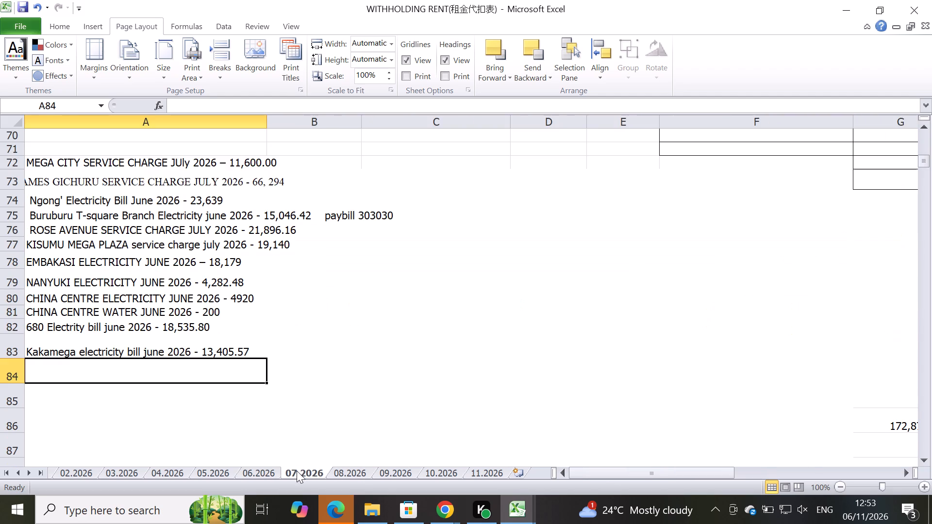
scroll(609, 221, up, 1)
scroll(921, 180, up, 2)
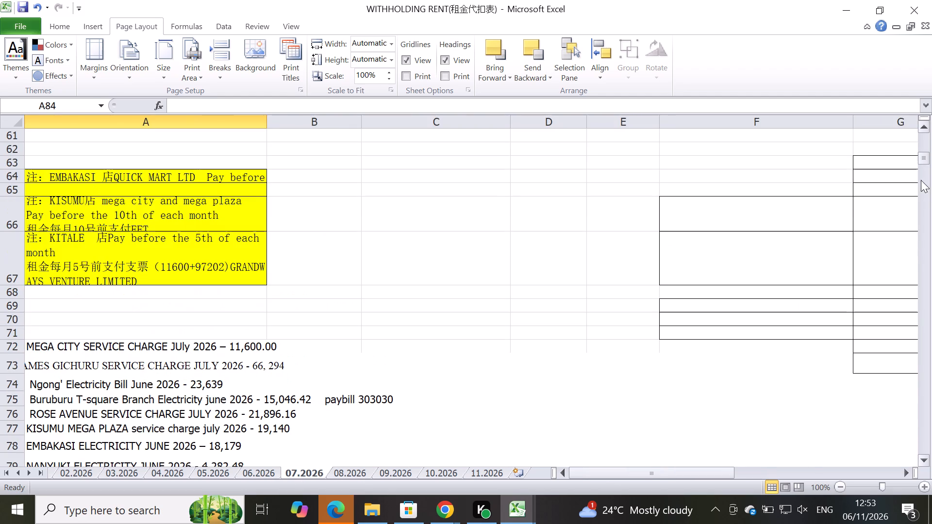
scroll(376, 293, up, 1)
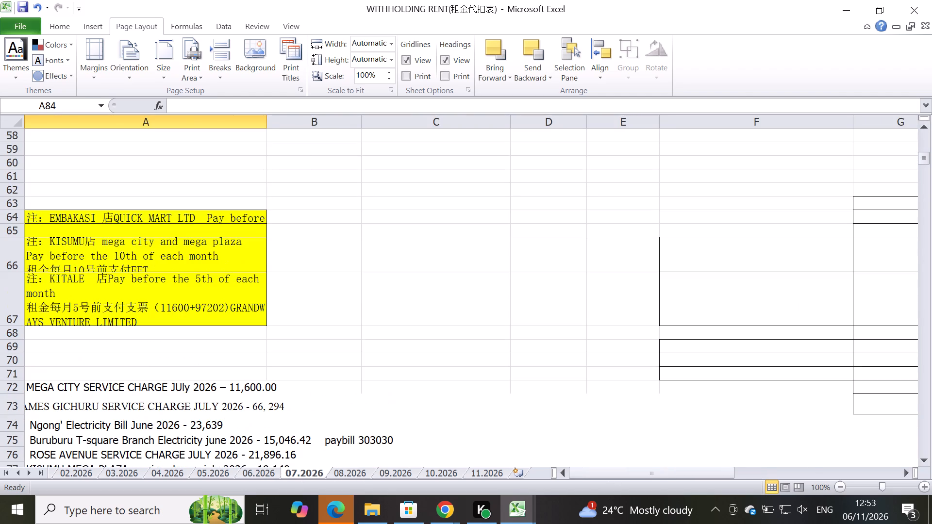
drag(925, 156, 925, 152)
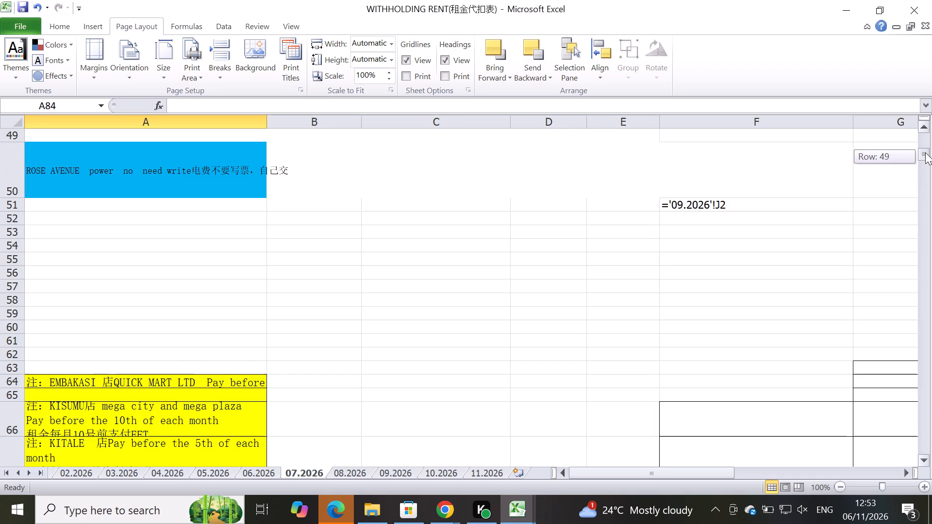
drag(925, 152, 925, 149)
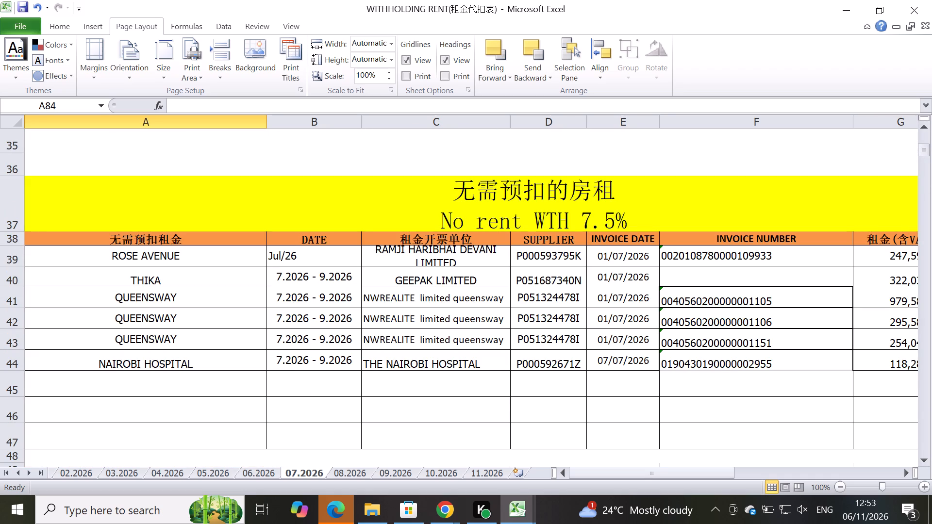
drag(642, 475, 654, 477)
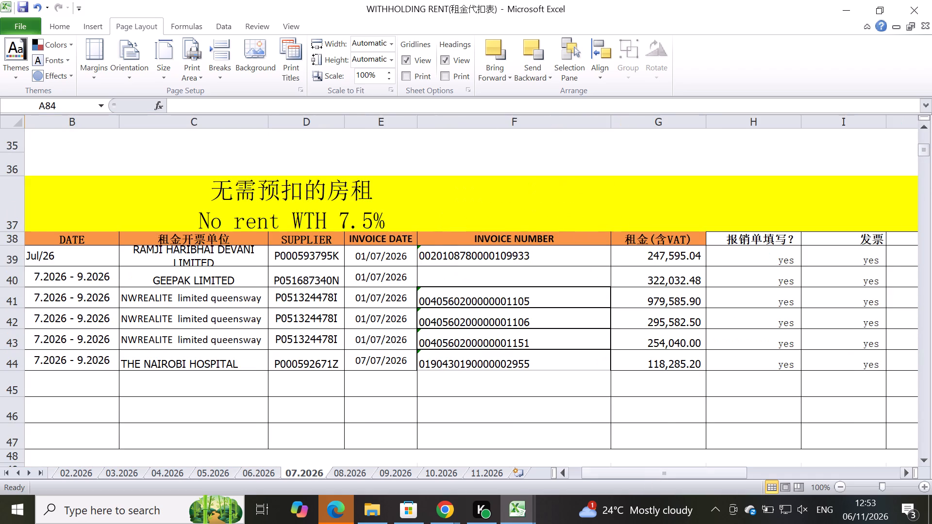
click(681, 256)
Check the Rose Avenue rent in the no-withholding rent tables of the 08.2026 and 09.2026 sheets.
click(345, 474)
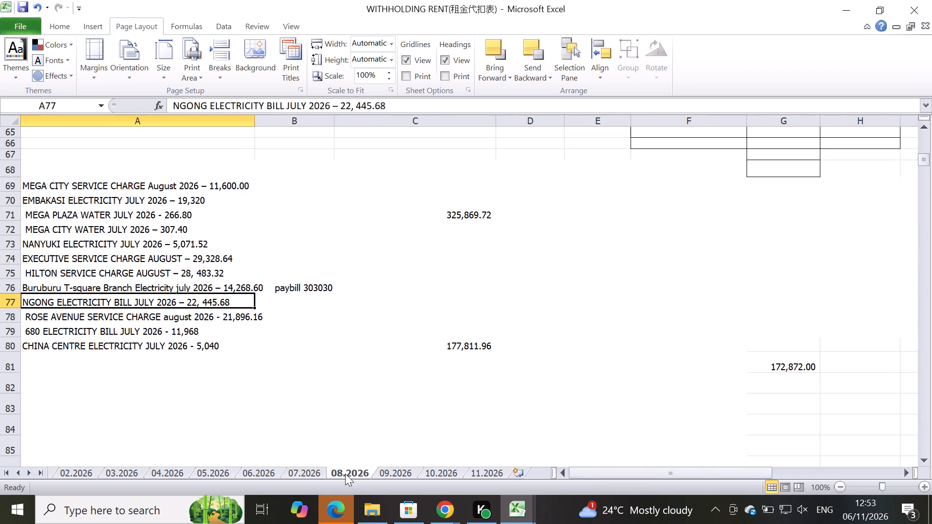
scroll(395, 332, up, 3)
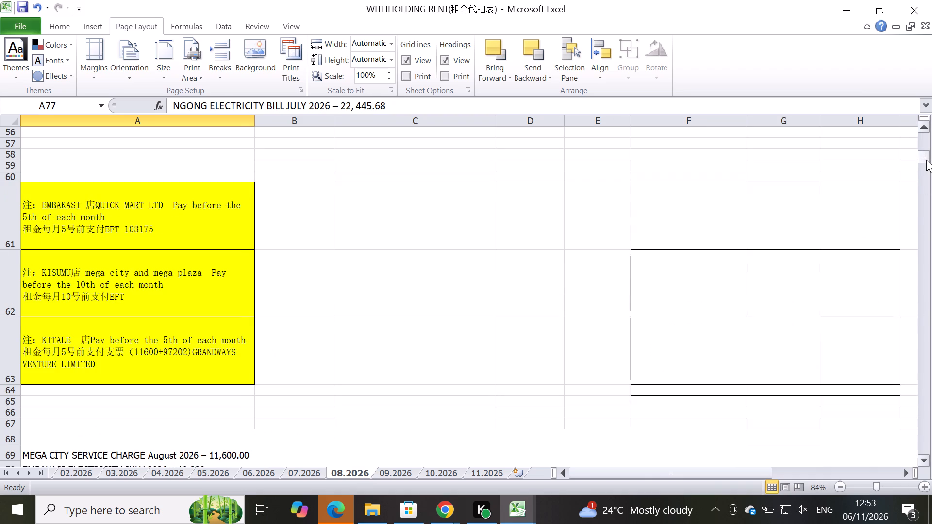
drag(926, 160, 928, 151)
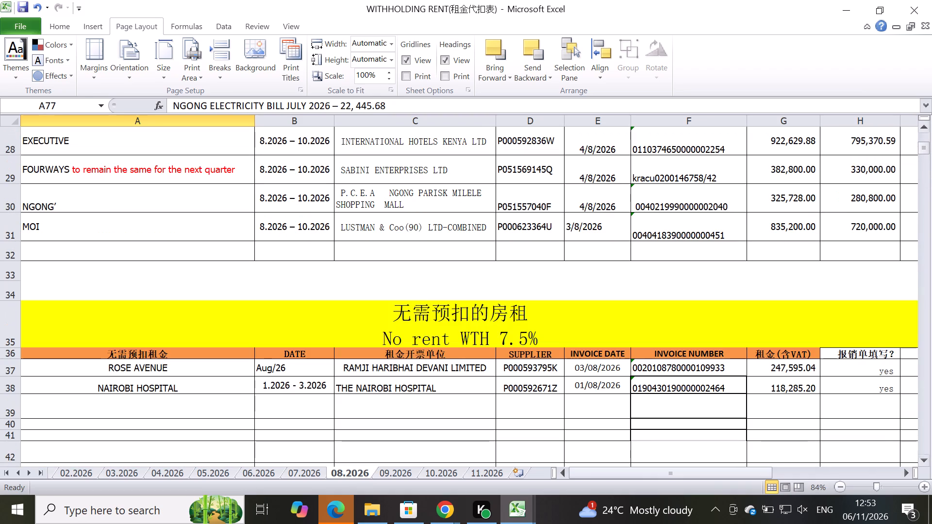
click(799, 370)
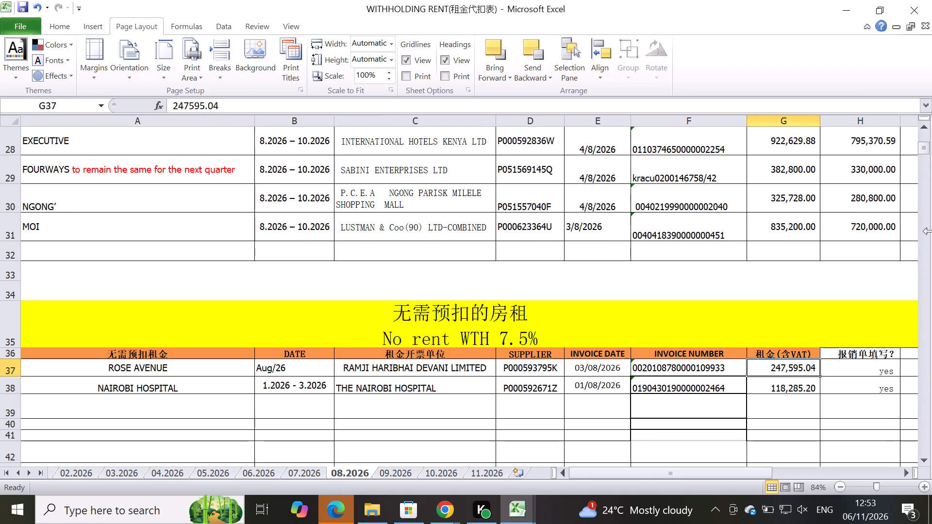
click(404, 472)
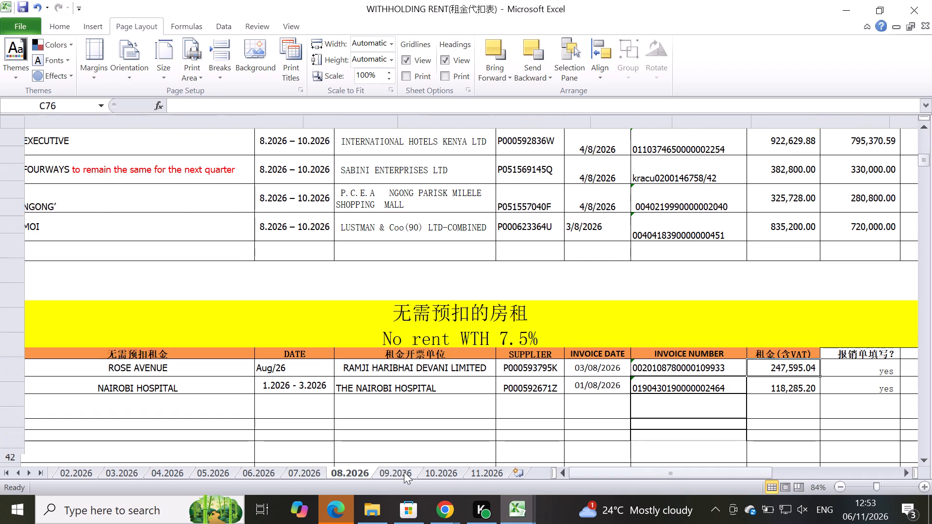
scroll(765, 233, up, 3)
scroll(771, 229, down, 1)
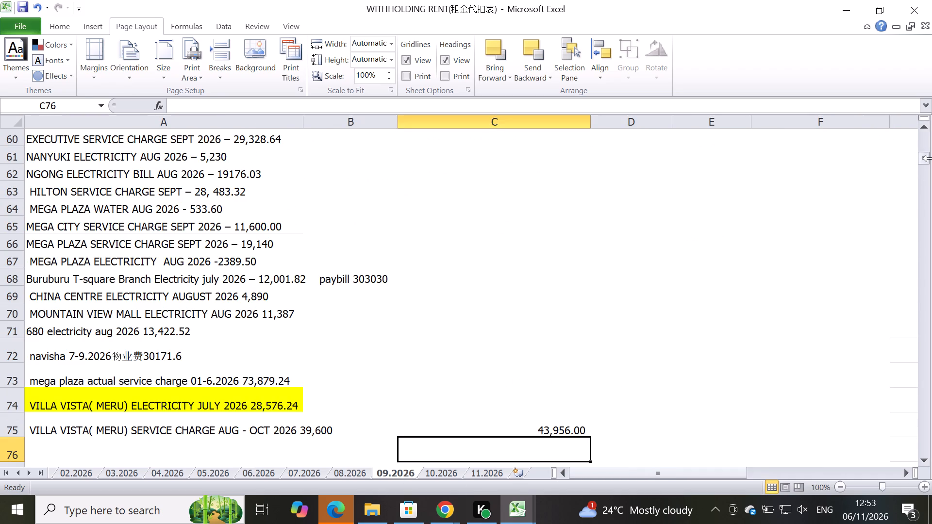
drag(924, 163, 929, 153)
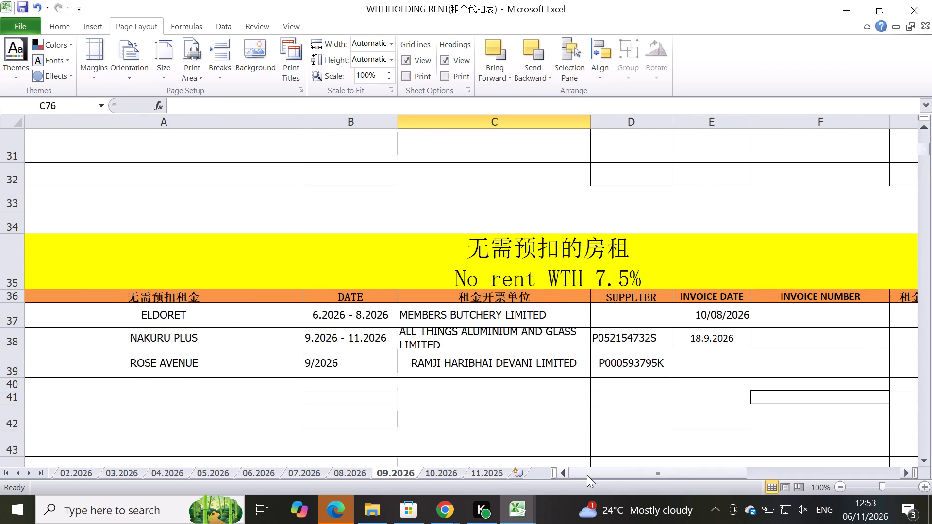
drag(588, 475, 614, 470)
click(563, 353)
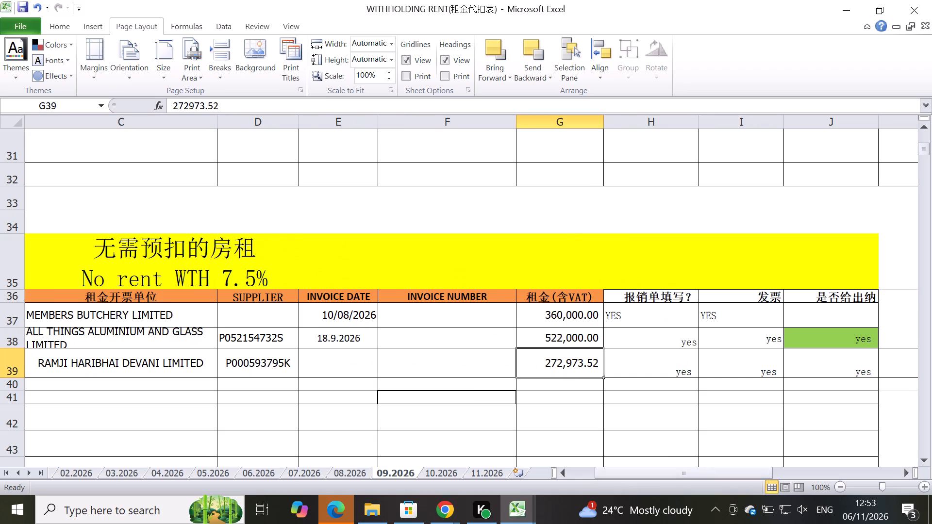
On the 05.2026 sheet, enter the formula =G50*1.05 in cell I62 to calculate a 5% Rose Avenue rent increase.
click(337, 474)
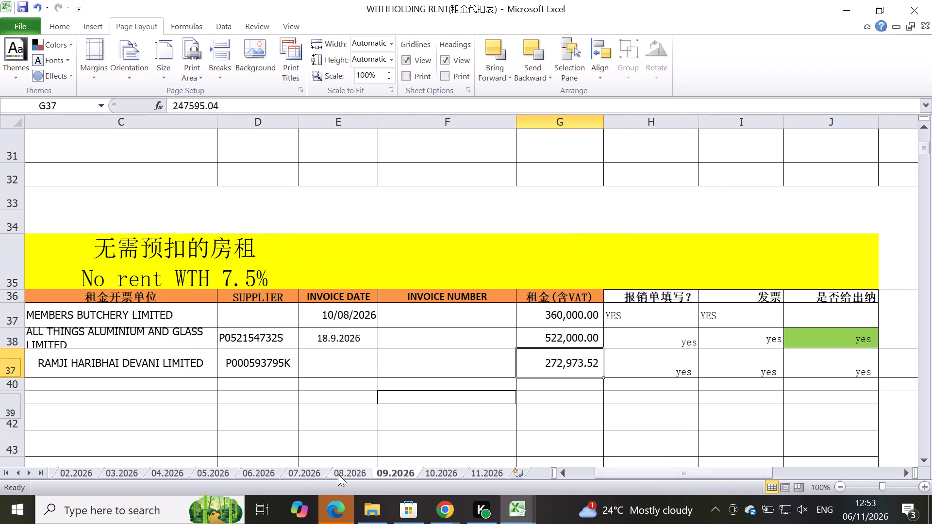
click(302, 472)
click(255, 472)
click(209, 469)
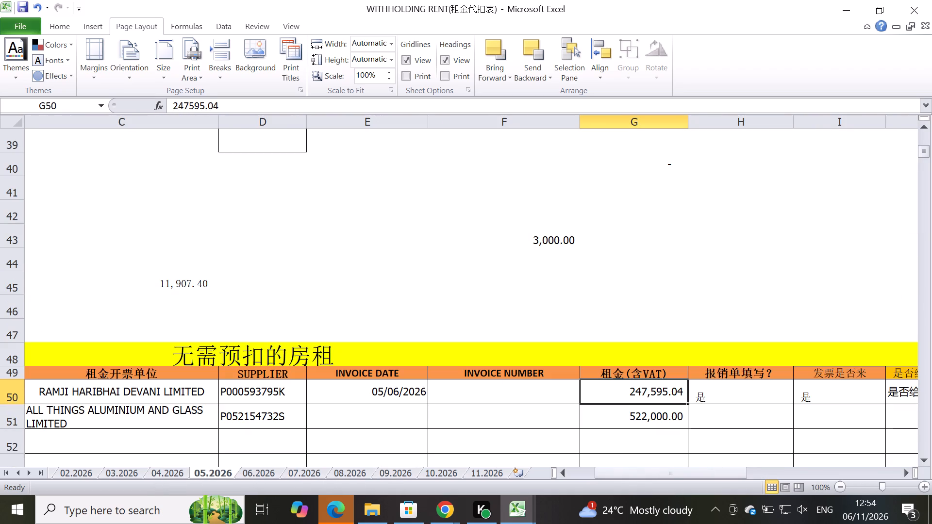
scroll(612, 307, up, 1)
scroll(602, 321, down, 1)
scroll(607, 397, down, 1)
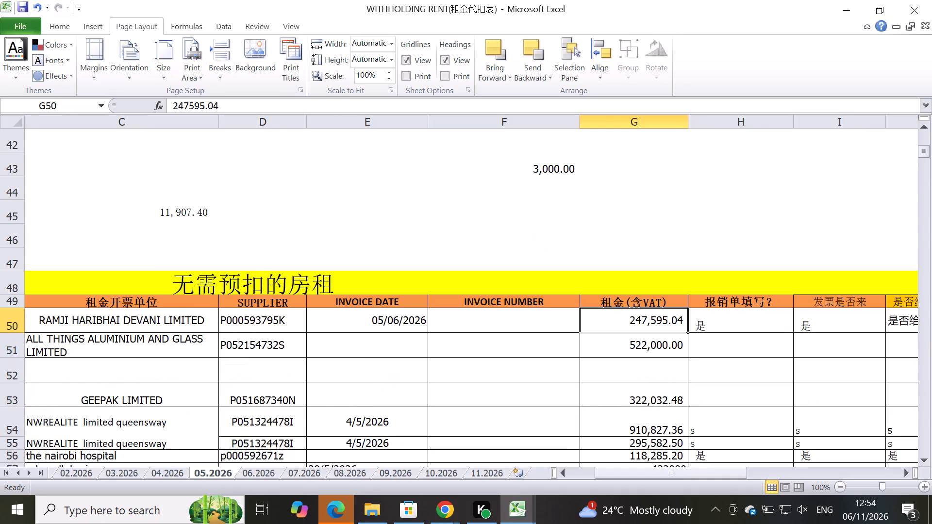
scroll(612, 378, down, 1)
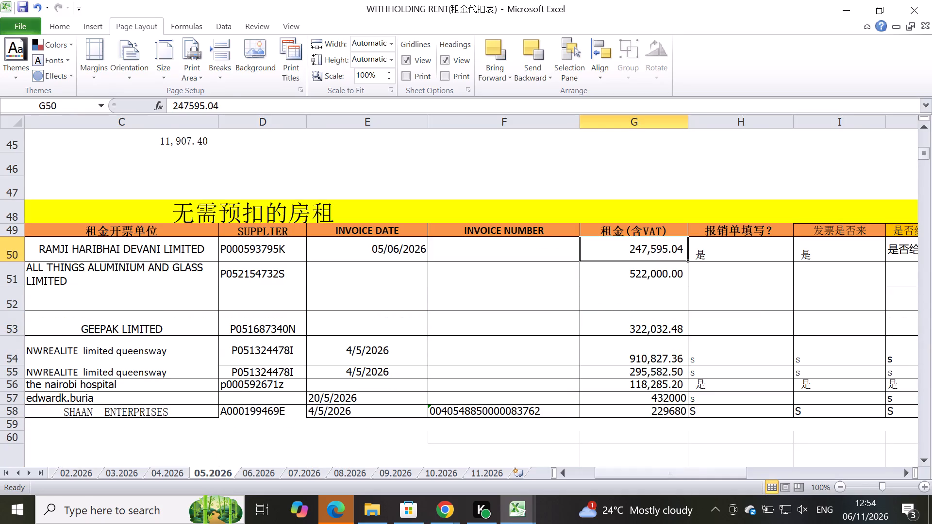
click(623, 447)
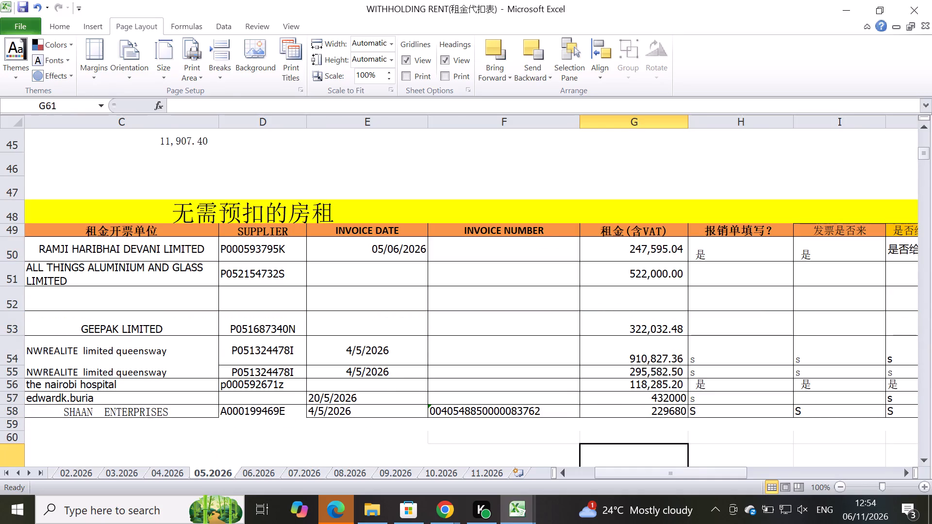
scroll(623, 447, down, 1)
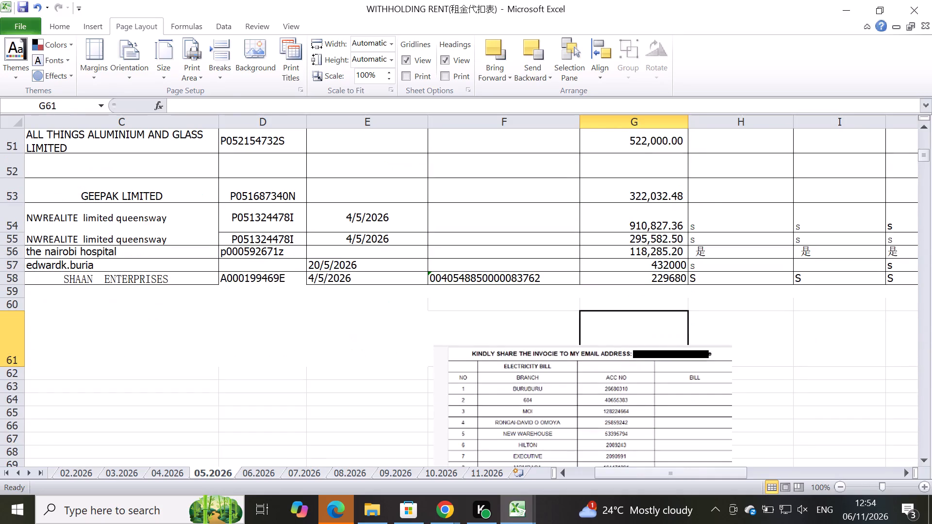
click(810, 397)
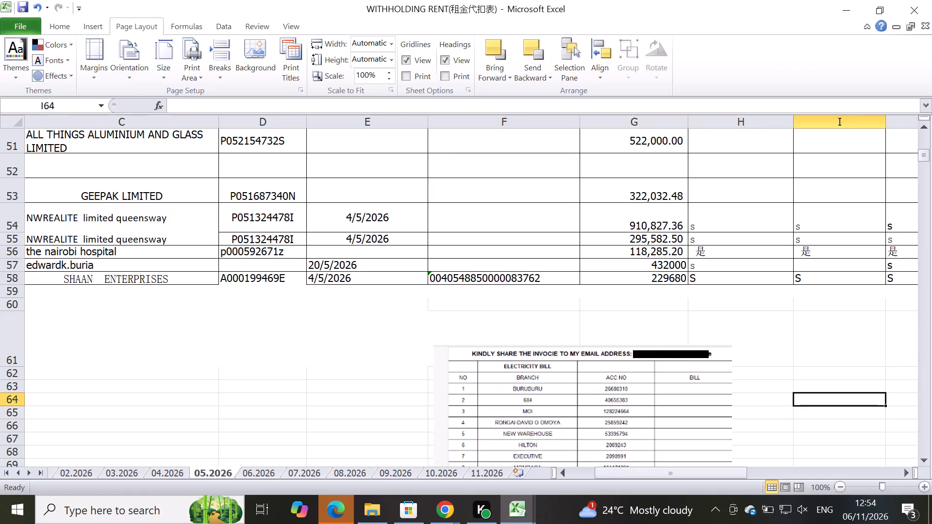
scroll(810, 397, up, 1)
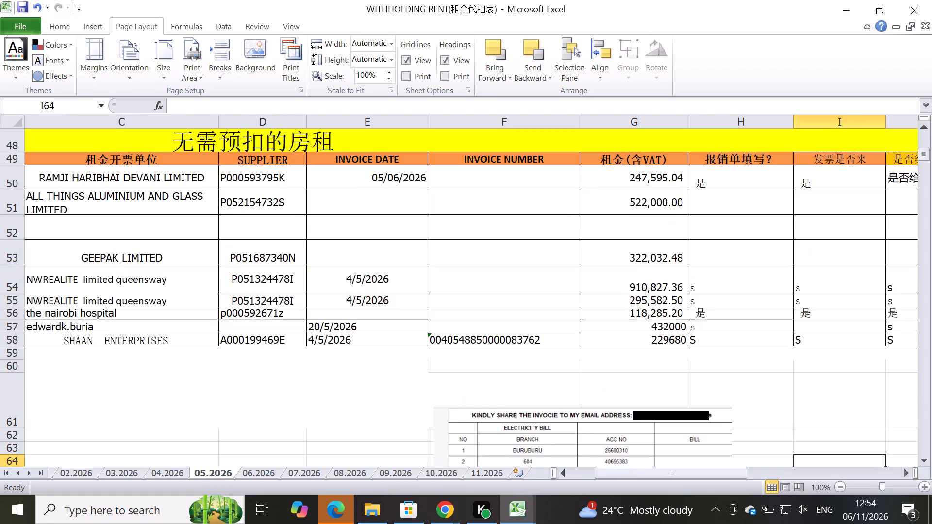
scroll(810, 397, up, 1)
scroll(810, 397, down, 1)
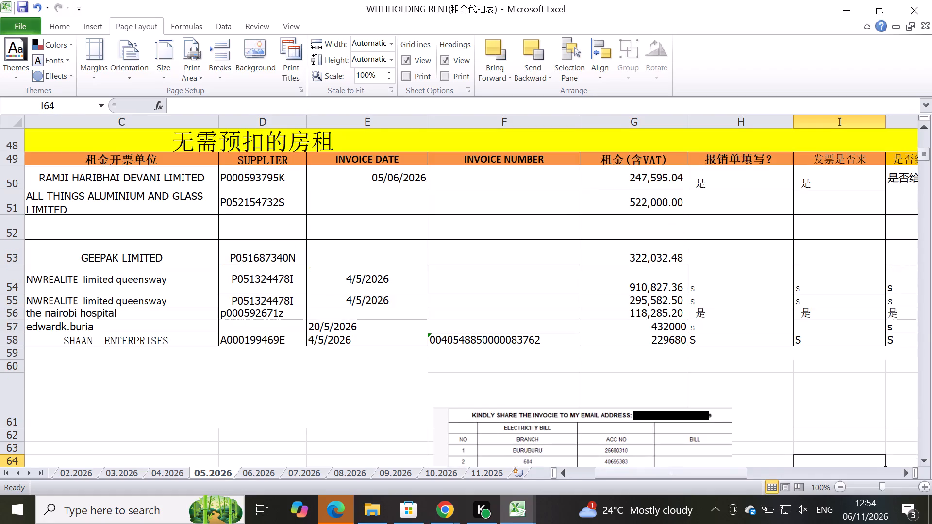
click(836, 433)
key(equal)
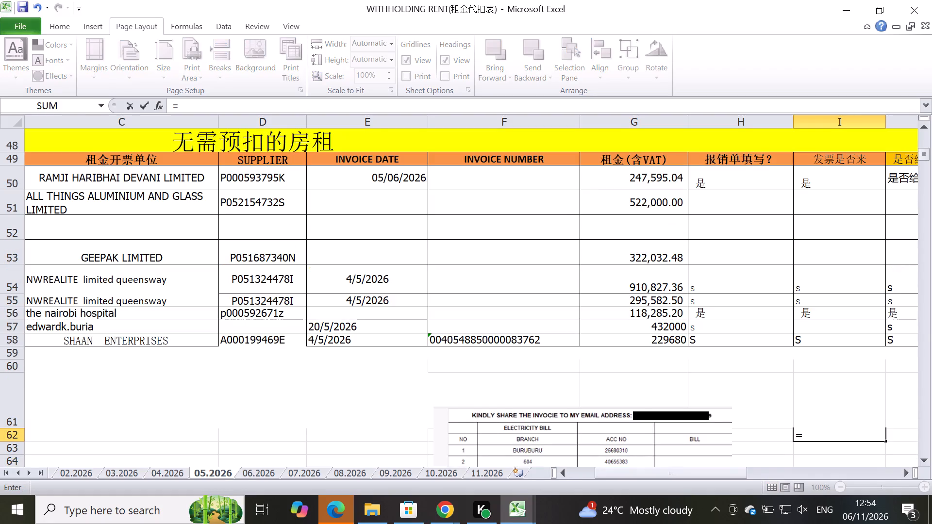
click(649, 171)
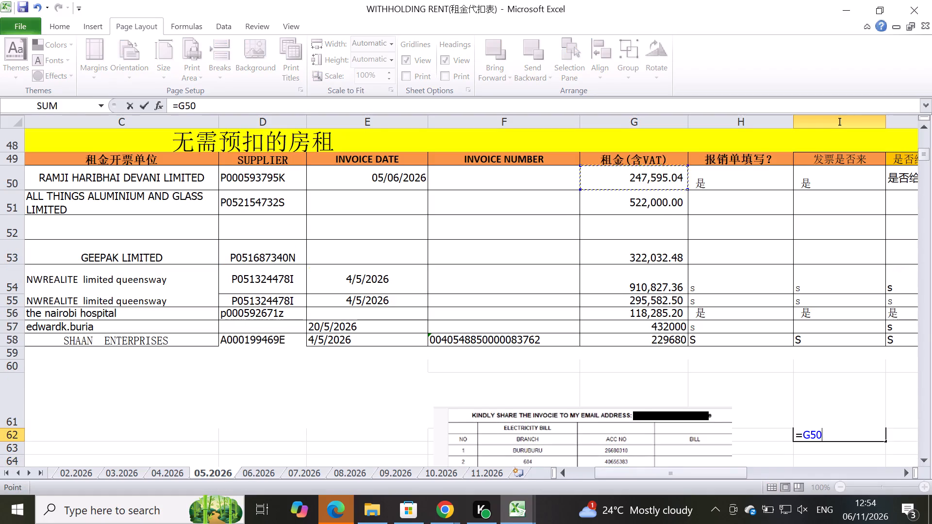
key(shift+asterisk)
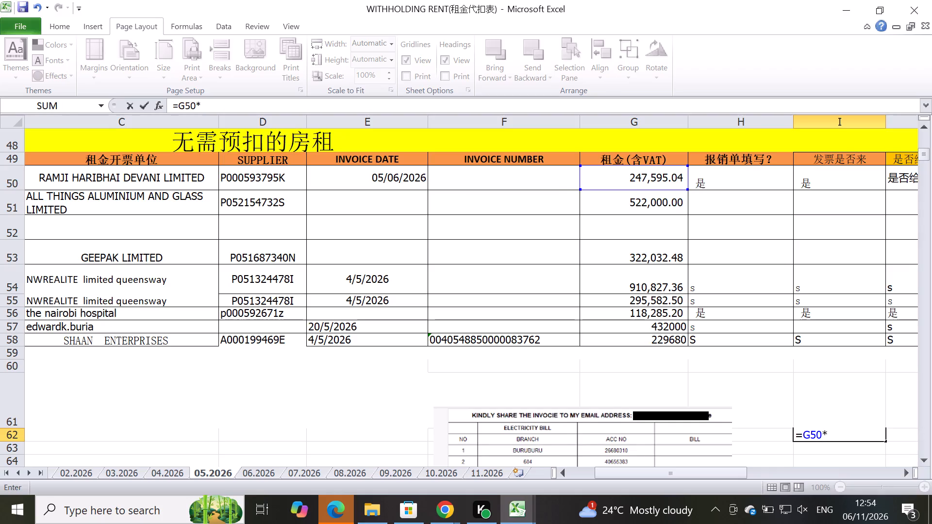
key(1)
text(.05)
key(Return)
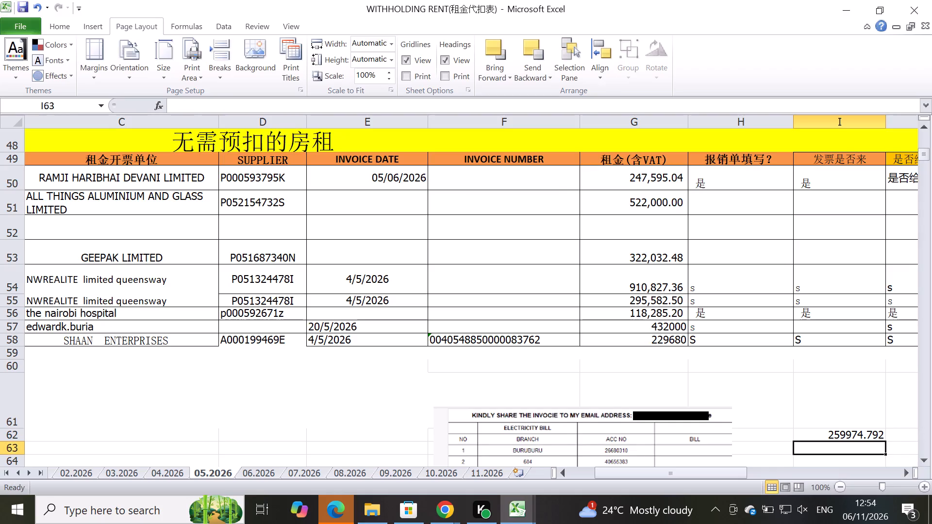
Change the formula in cell I62 to =G50*1.1 to calculate a 10% rent increase, and compare it with G50.
click(854, 430)
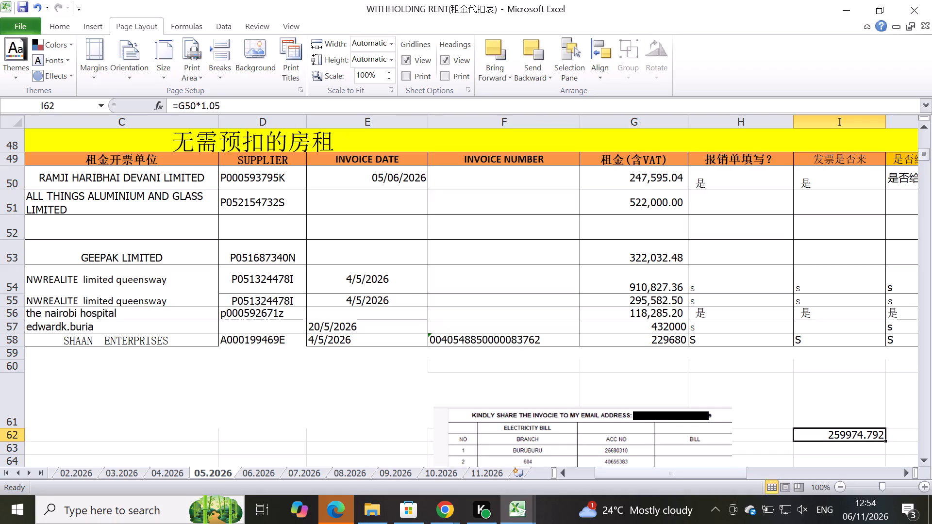
click(240, 104)
key(BackSpace)
key(BackSpace)
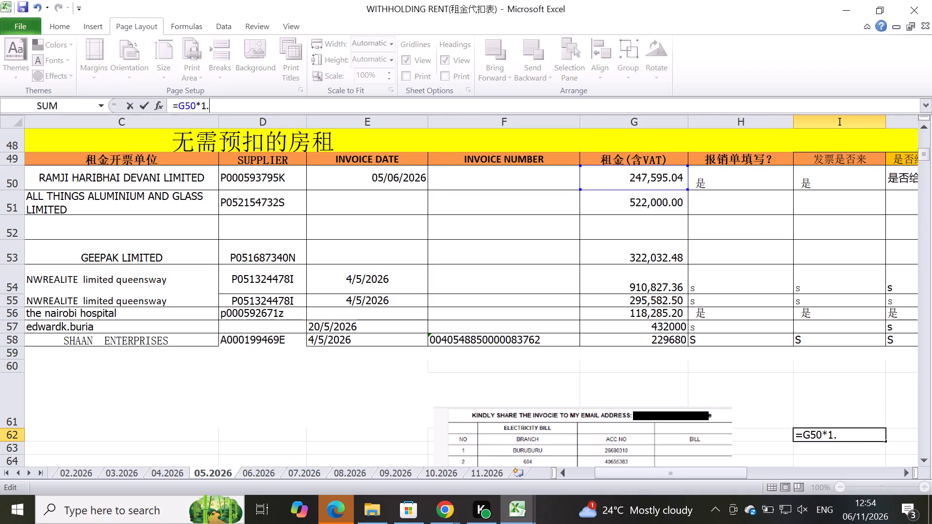
key(1)
key(Return)
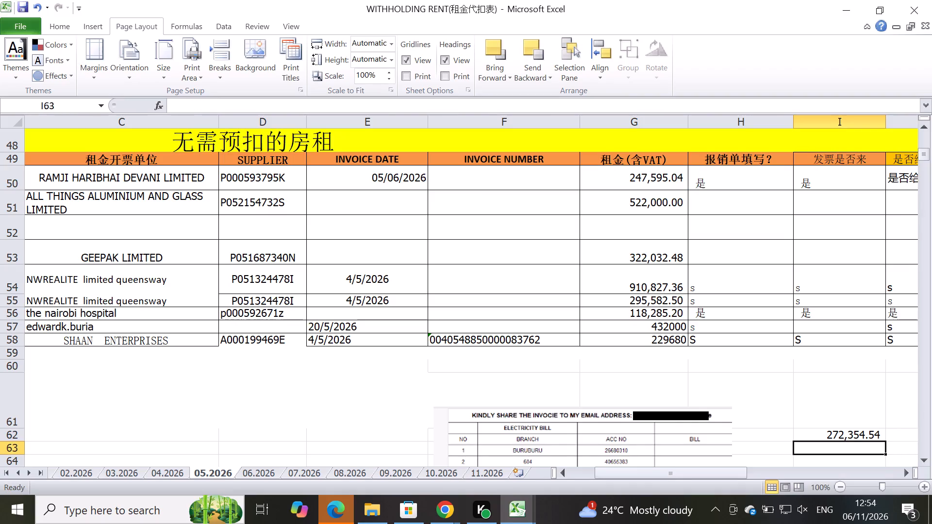
click(846, 435)
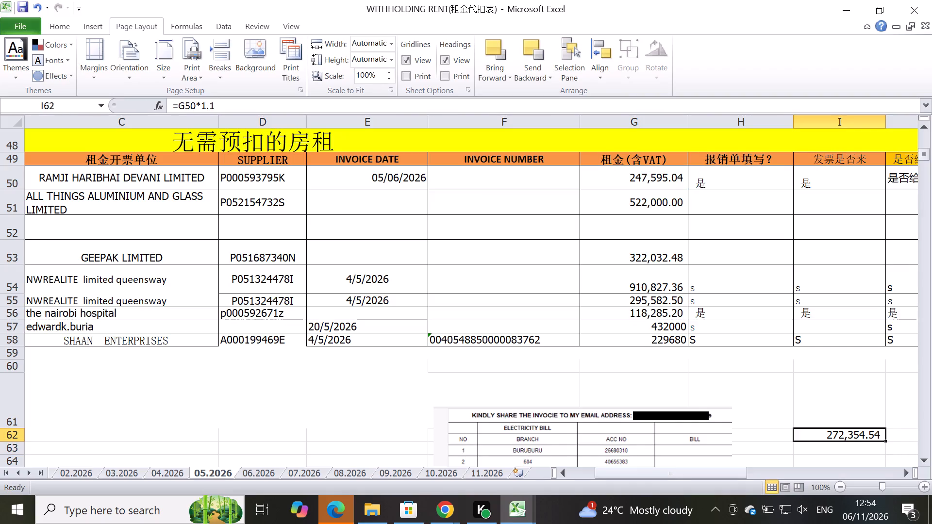
click(659, 171)
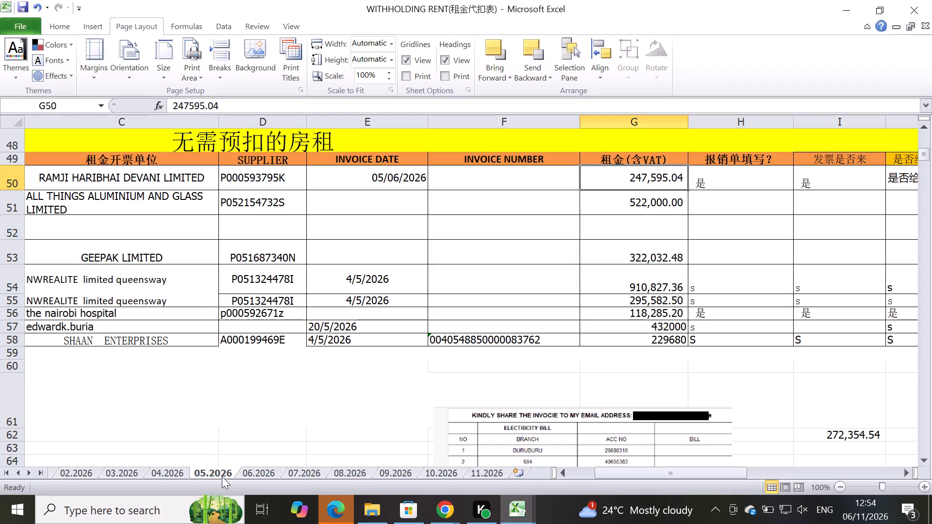
click(839, 435)
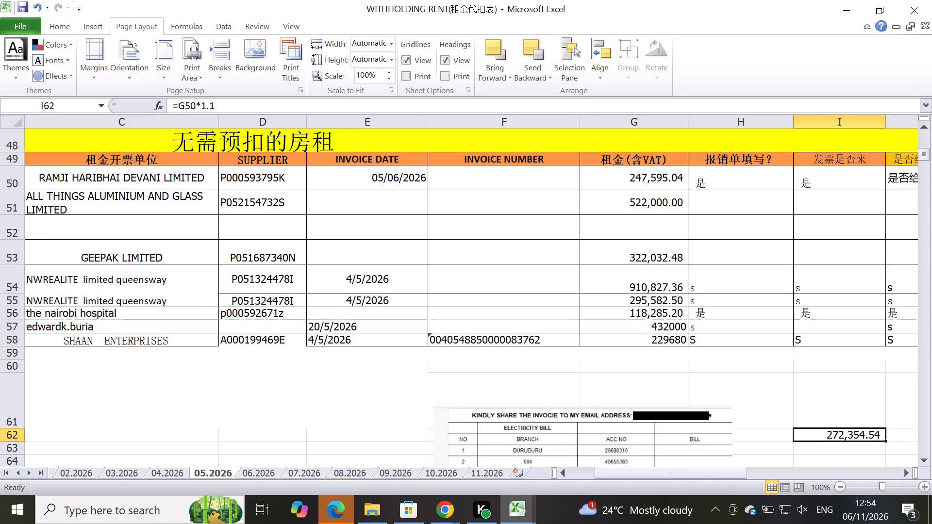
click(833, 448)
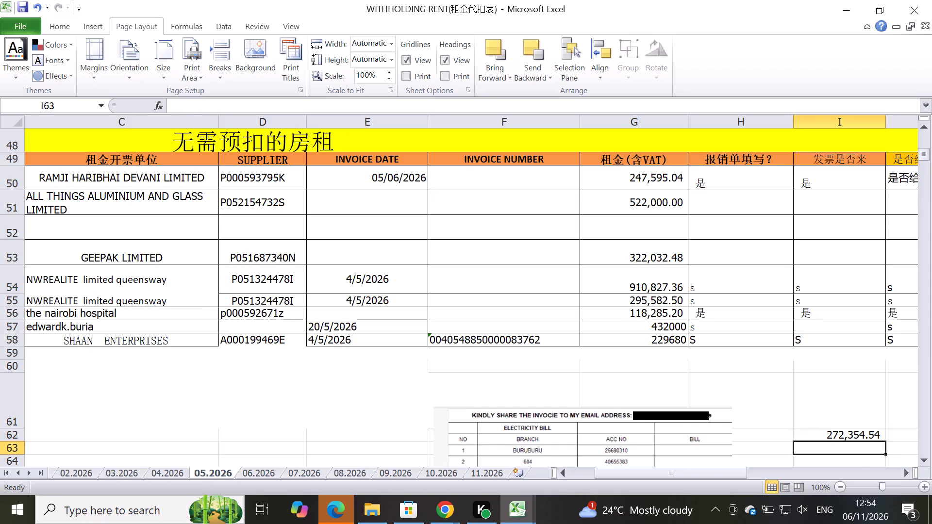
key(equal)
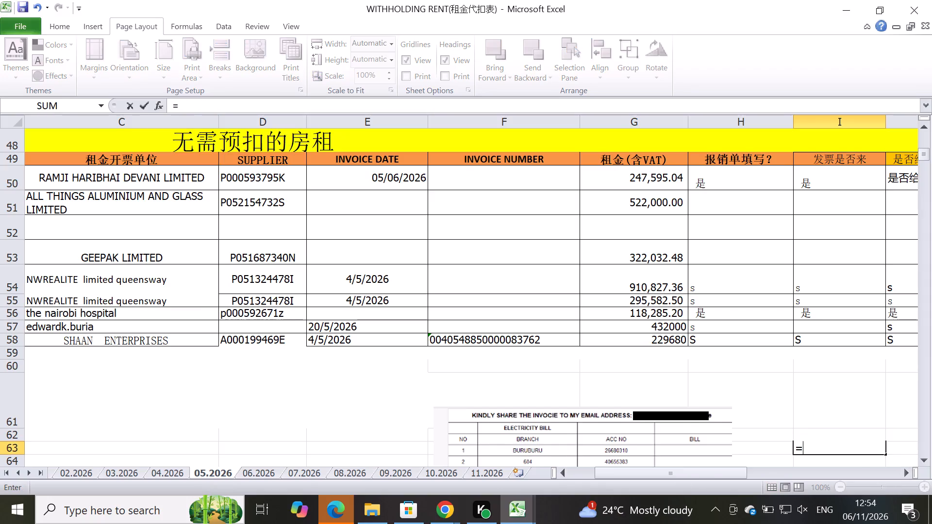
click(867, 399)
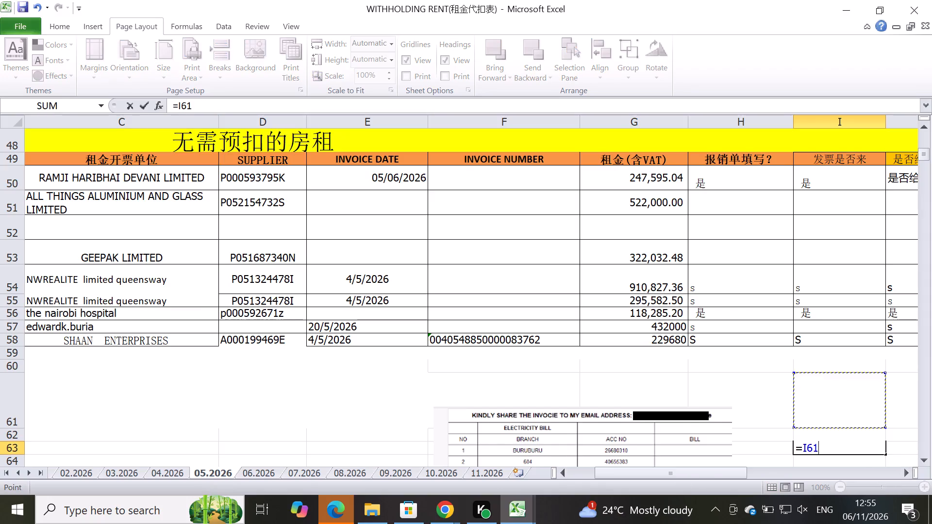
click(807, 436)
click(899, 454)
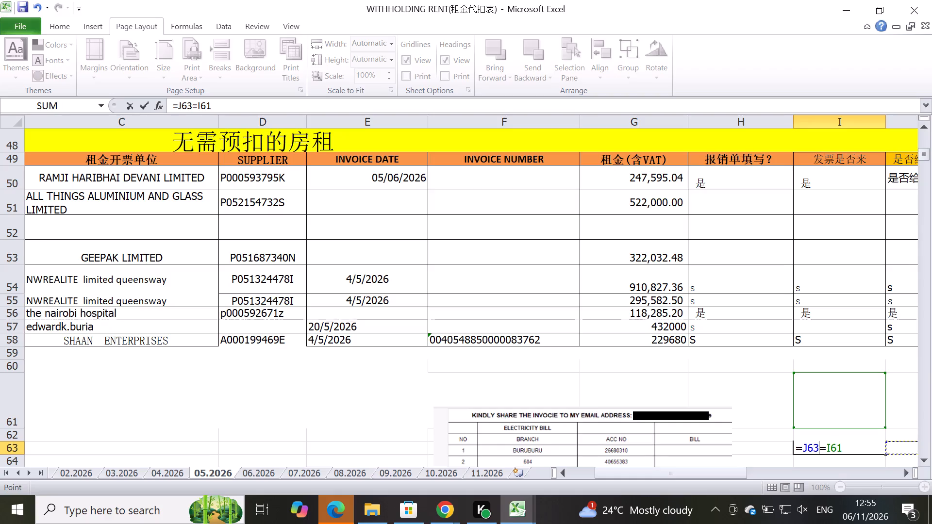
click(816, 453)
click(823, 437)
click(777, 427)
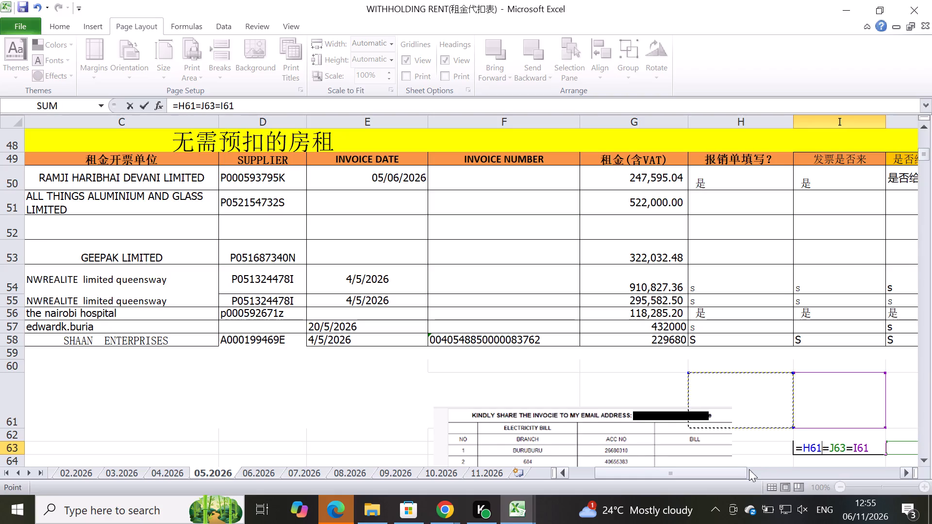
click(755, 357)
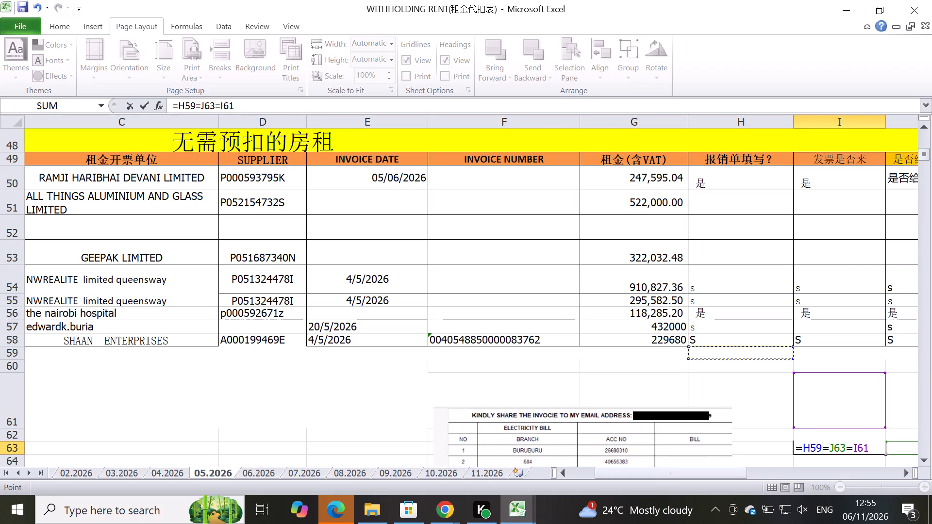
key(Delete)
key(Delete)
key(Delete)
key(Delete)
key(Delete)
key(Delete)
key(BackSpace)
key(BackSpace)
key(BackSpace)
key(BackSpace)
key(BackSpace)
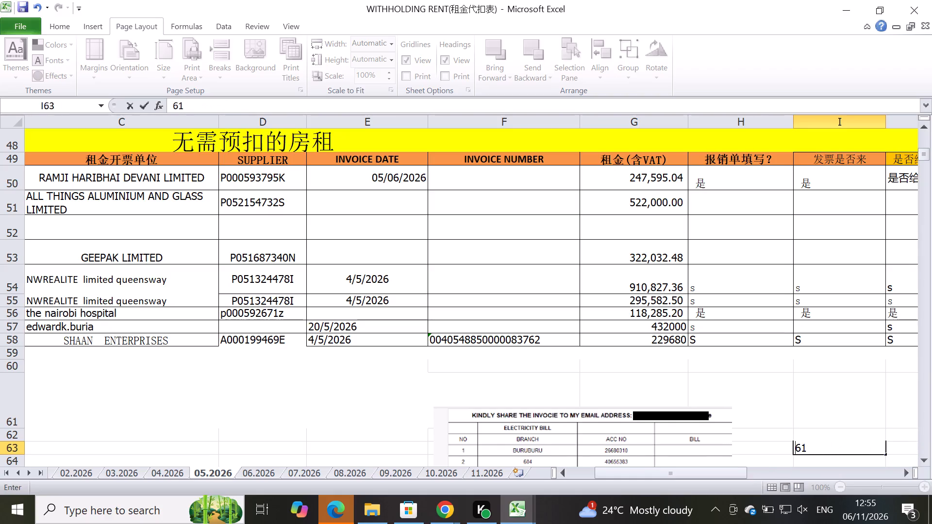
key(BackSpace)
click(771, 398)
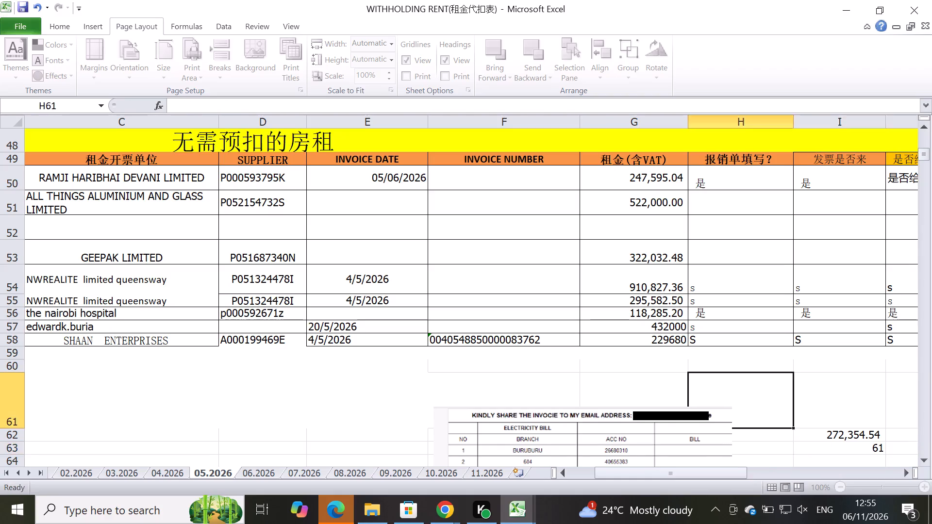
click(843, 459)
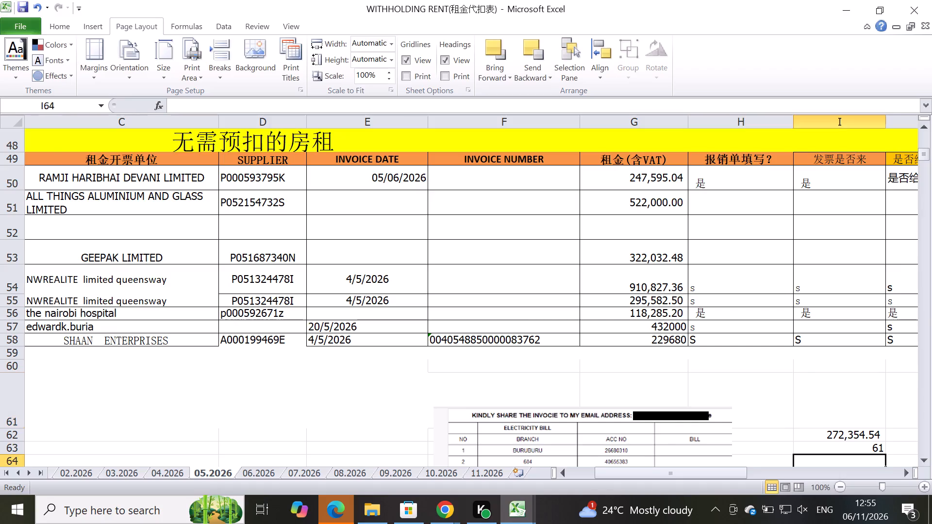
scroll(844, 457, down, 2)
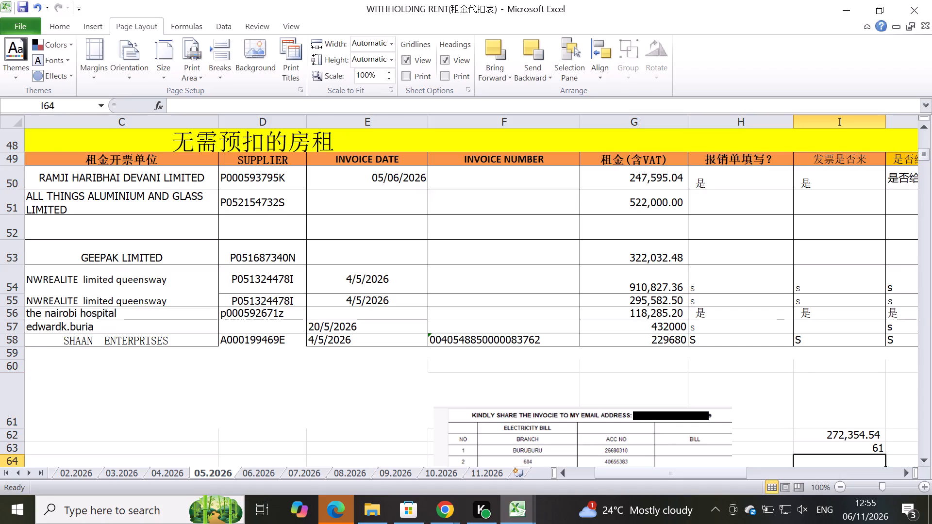
Enter the formula =I62-G50 in cell H63 to calculate the difference between the increased rent and the May rent.
click(762, 445)
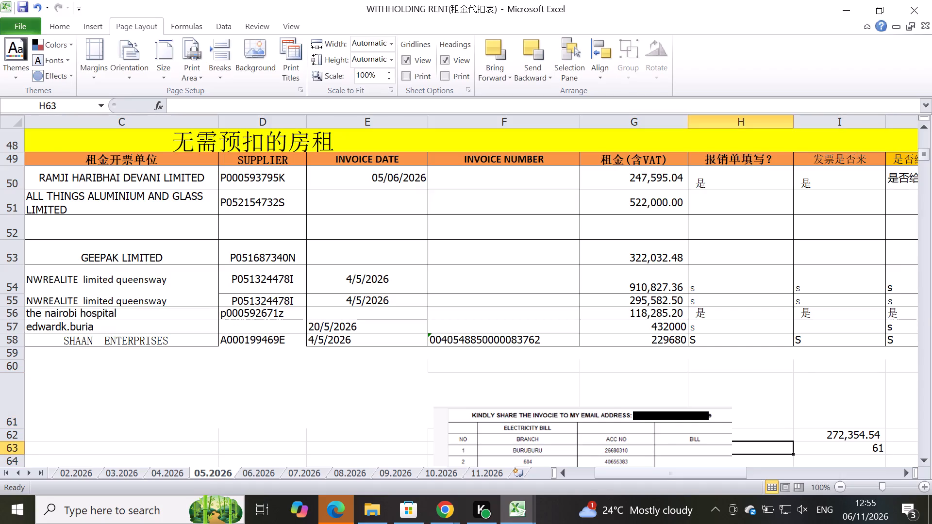
key(equal)
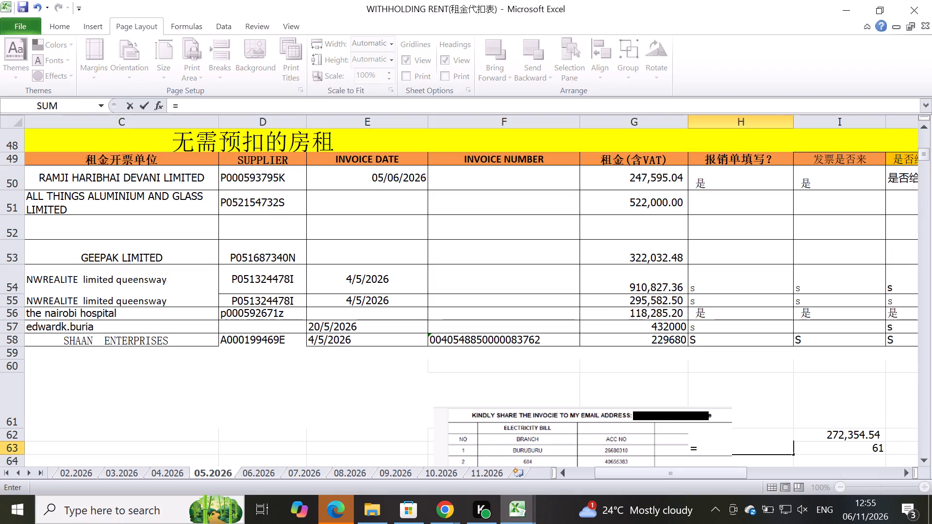
click(872, 437)
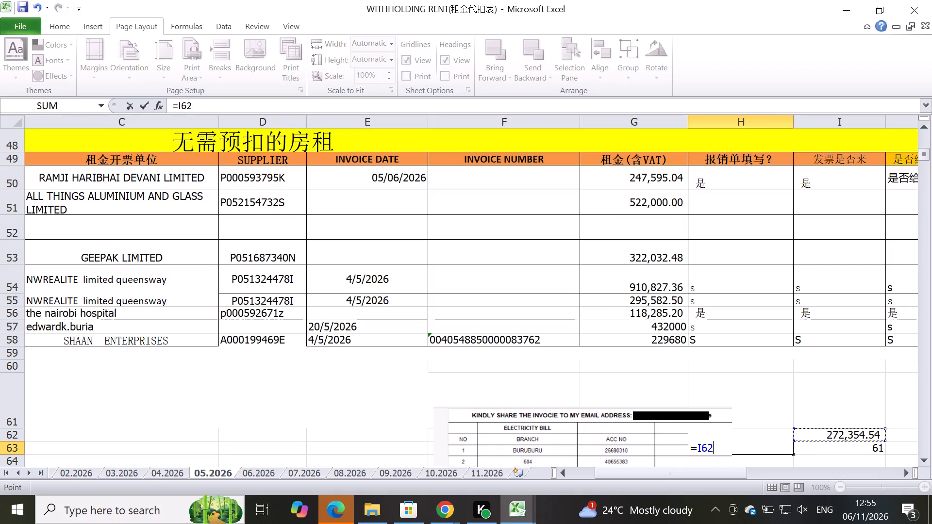
key(equal)
key(BackSpace)
key(minus)
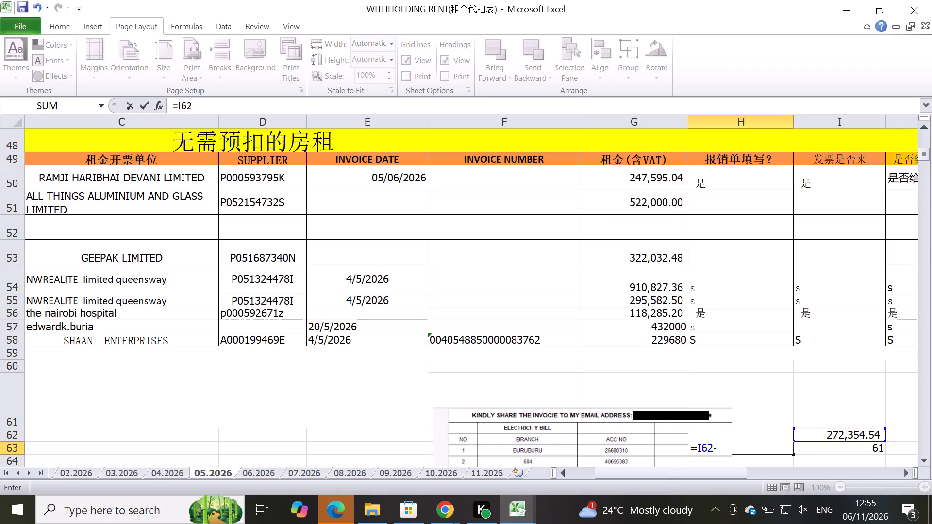
click(641, 176)
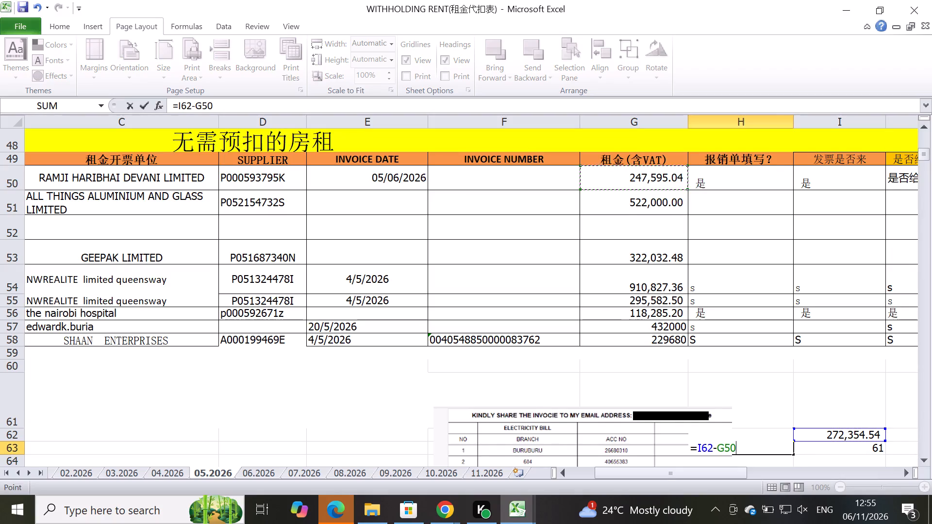
key(Return)
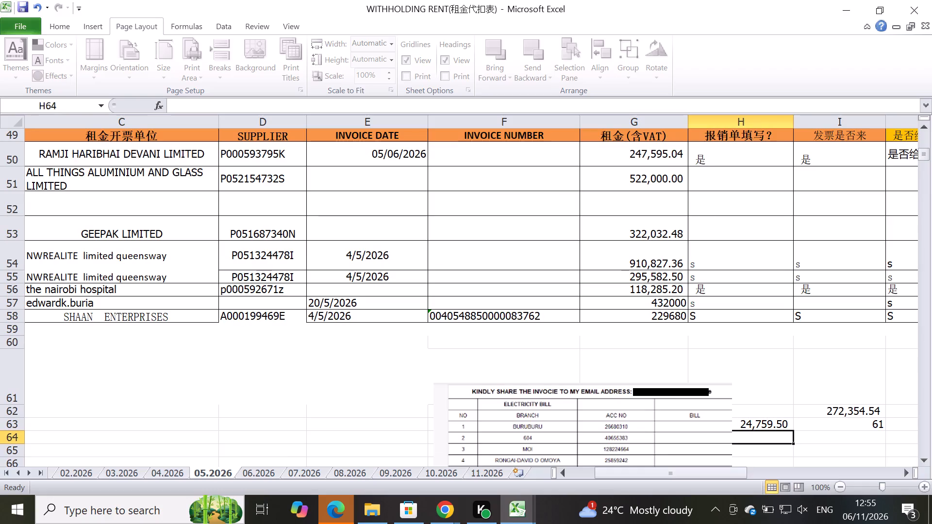
click(643, 148)
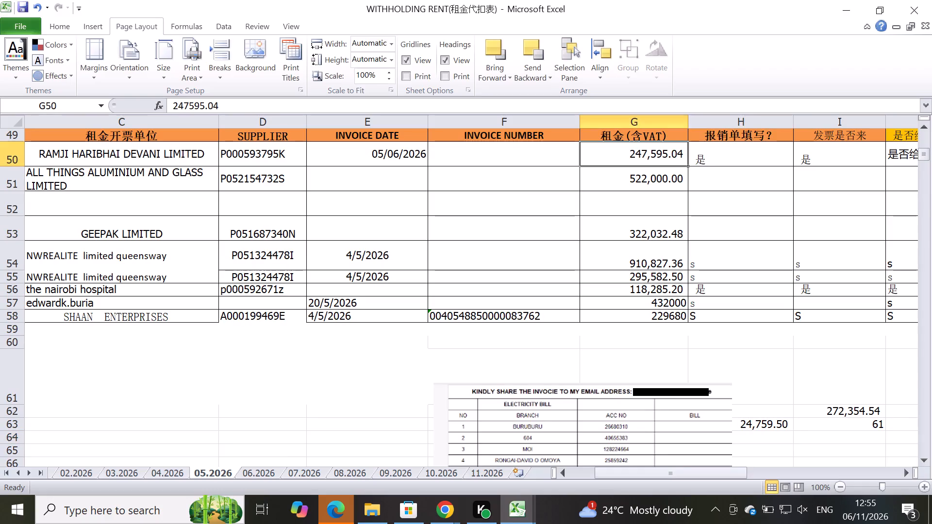
click(210, 474)
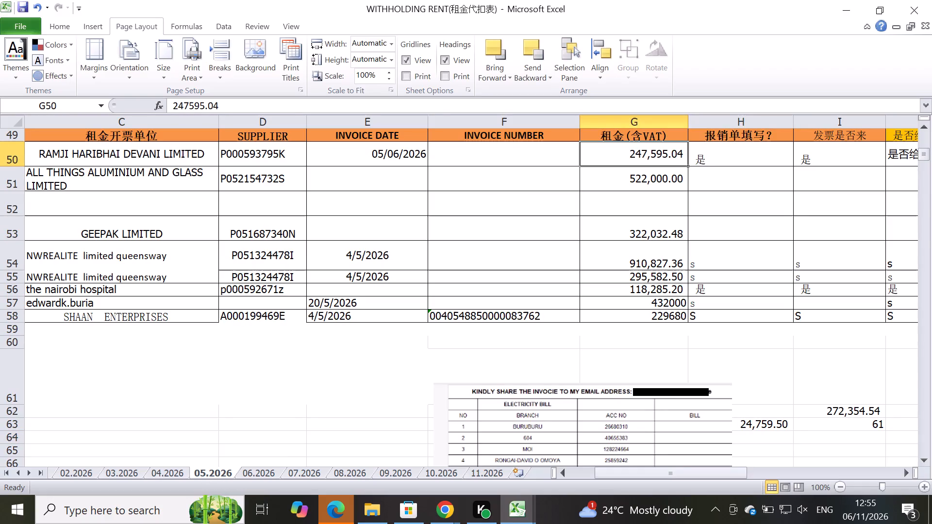
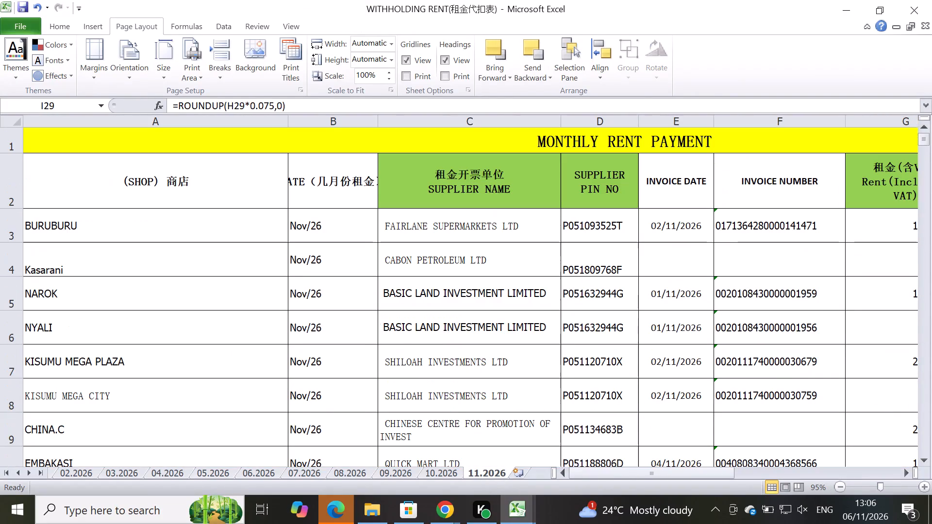
Compare the monthly rent payment table on the 11.2026 sheet with the 10.2026 sheet, selecting October's Embakasi row.
scroll(244, 388, up, 3)
scroll(244, 388, down, 3)
scroll(244, 388, right, 1)
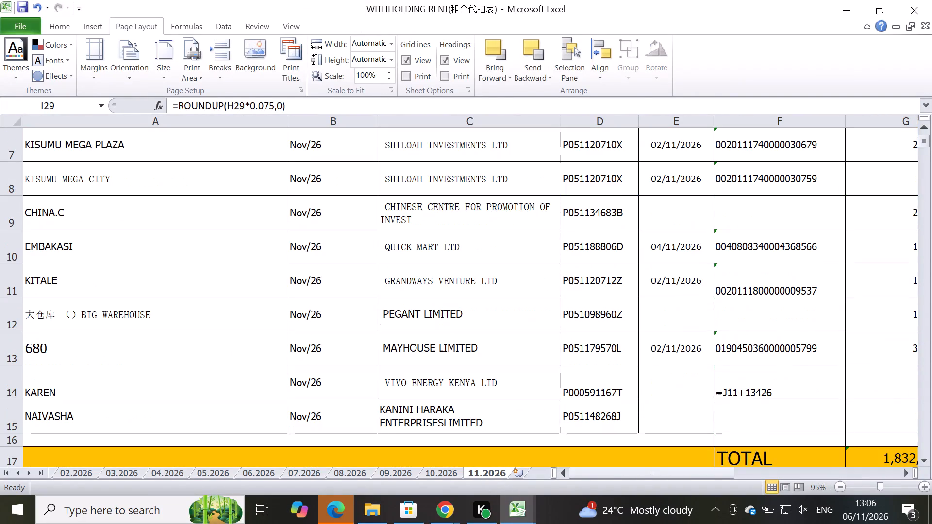
scroll(244, 388, right, 1)
scroll(699, 285, left, 1)
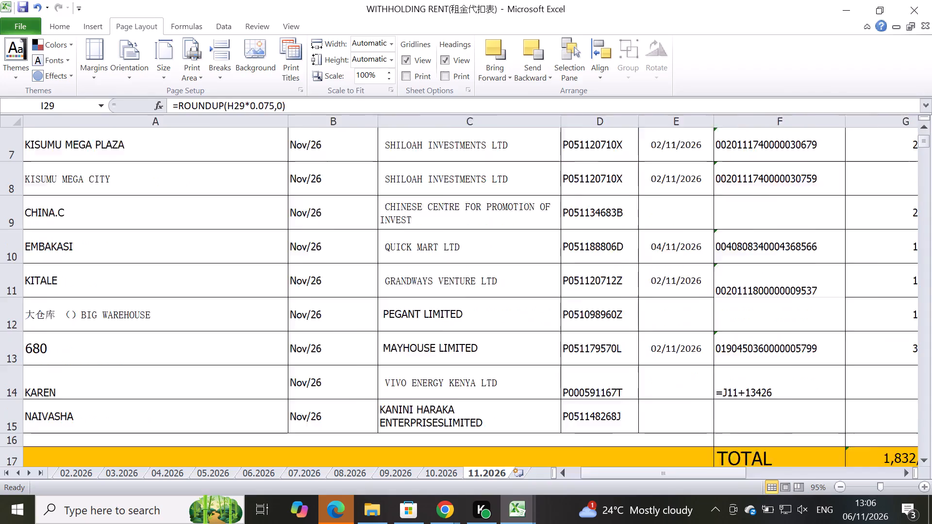
scroll(699, 285, left, 2)
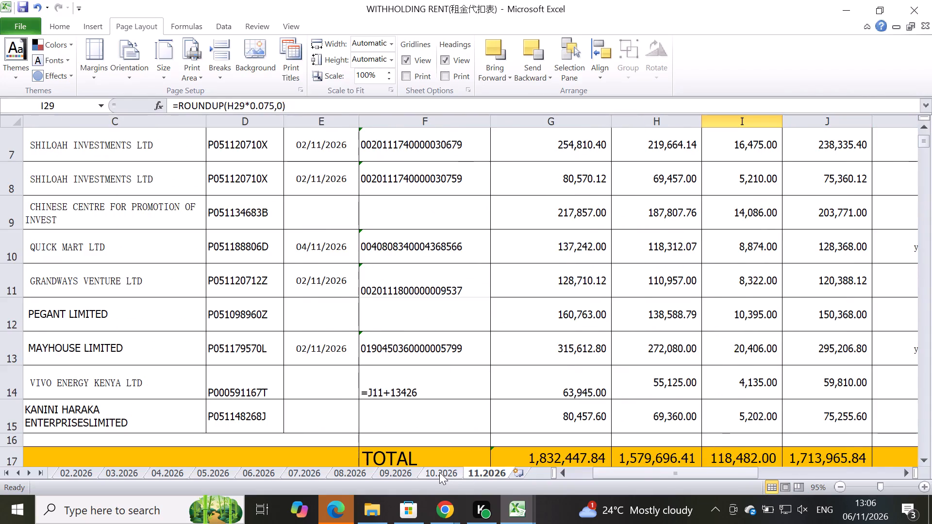
click(439, 472)
scroll(383, 369, up, 5)
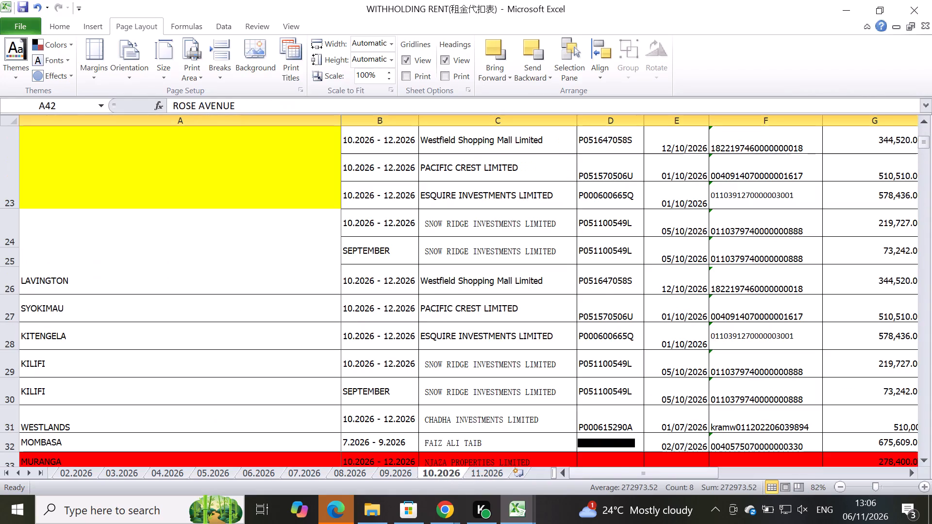
scroll(383, 369, up, 6)
scroll(383, 369, down, 2)
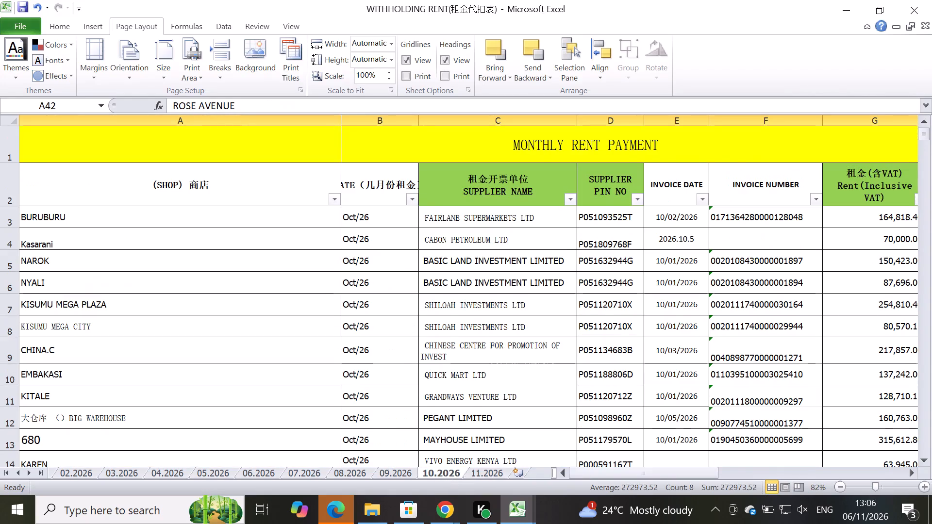
scroll(372, 367, down, 1)
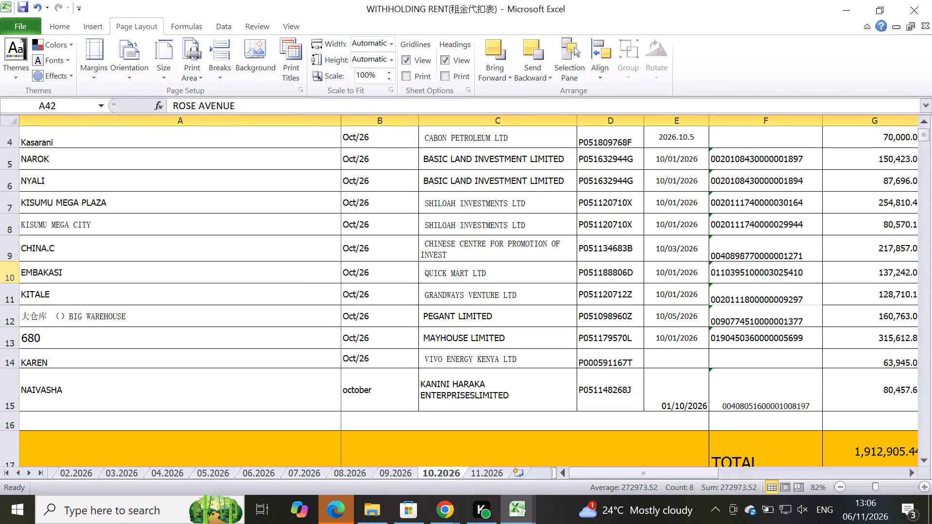
click(0, 264)
click(0, 271)
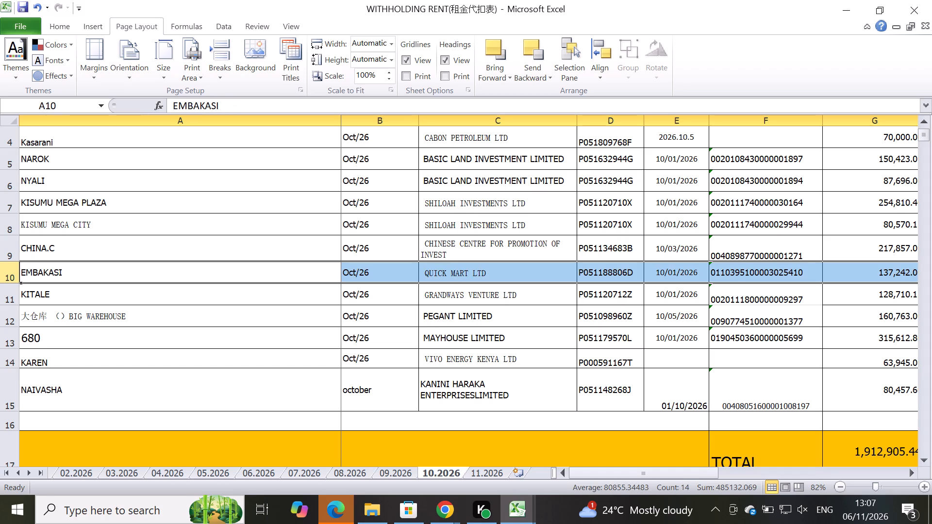
Return to the 11.2026 sheet and review the monthly rent totals and the start of the quarterly payments table.
click(485, 479)
click(487, 471)
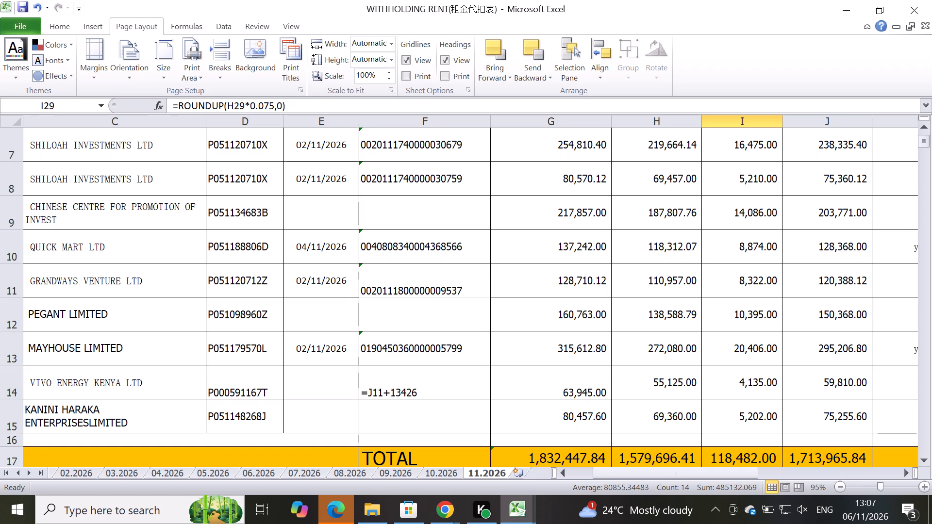
scroll(36, 252, down, 1)
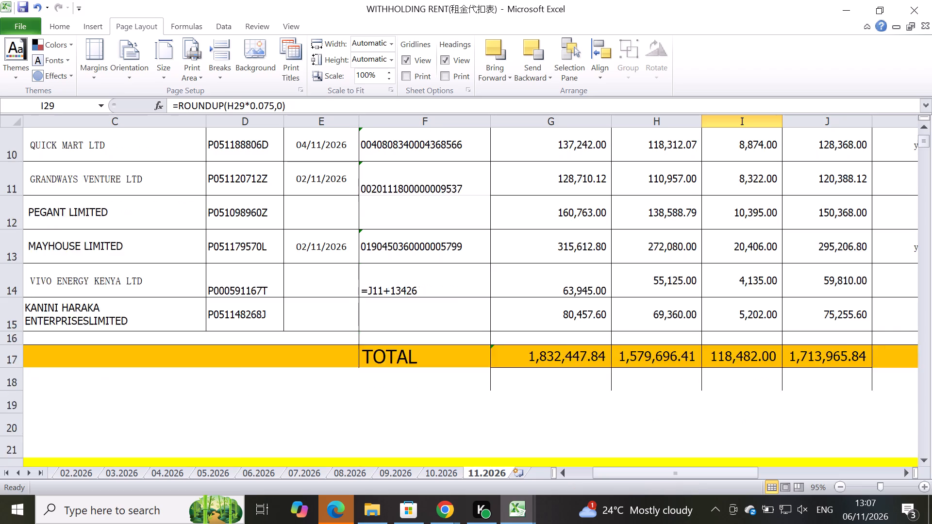
scroll(36, 252, down, 1)
scroll(36, 252, up, 2)
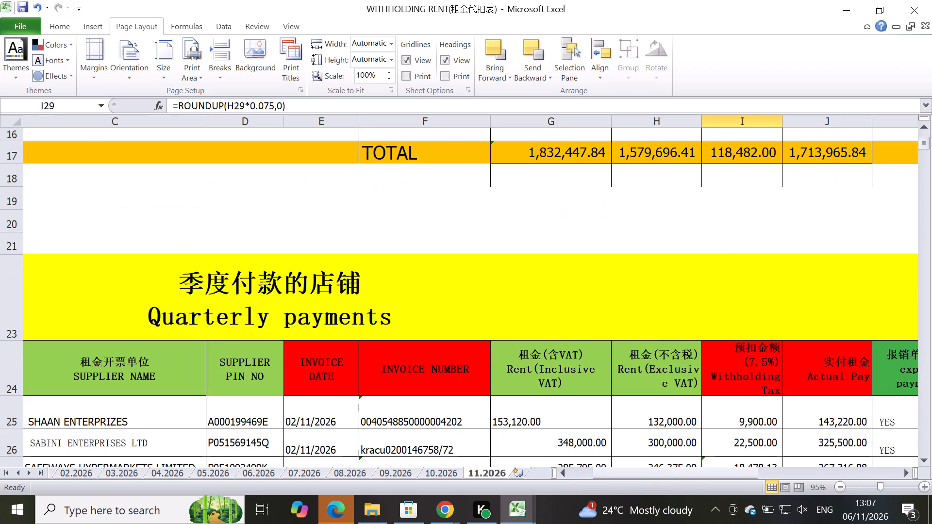
scroll(36, 252, up, 1)
drag(58, 226, 43, 293)
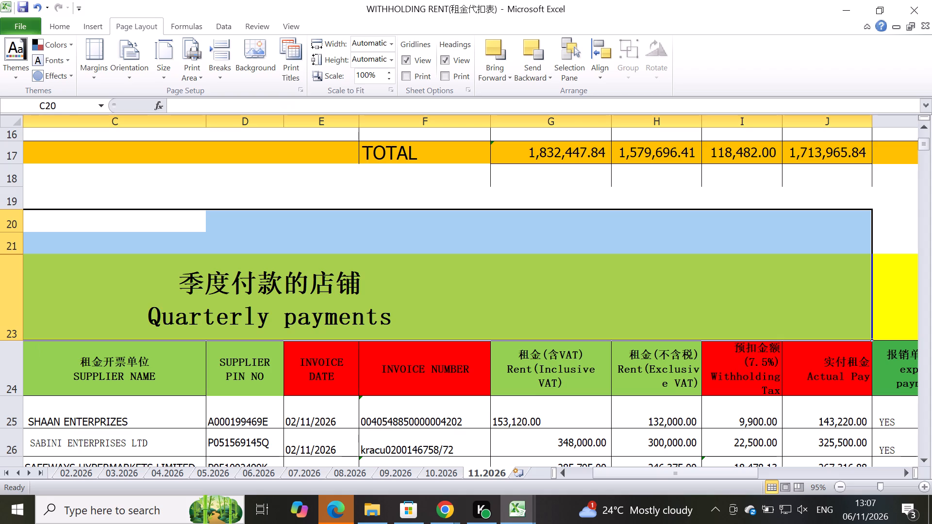
scroll(43, 293, down, 2)
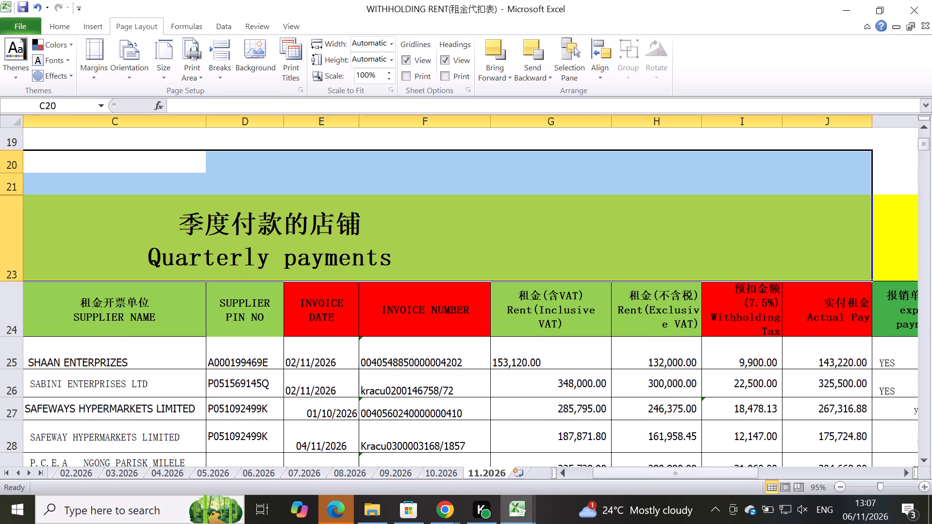